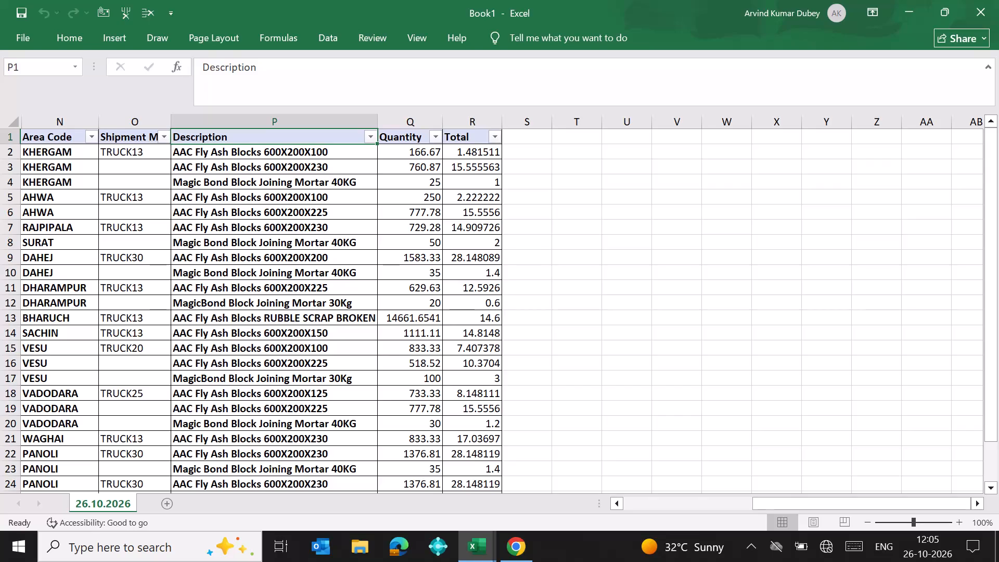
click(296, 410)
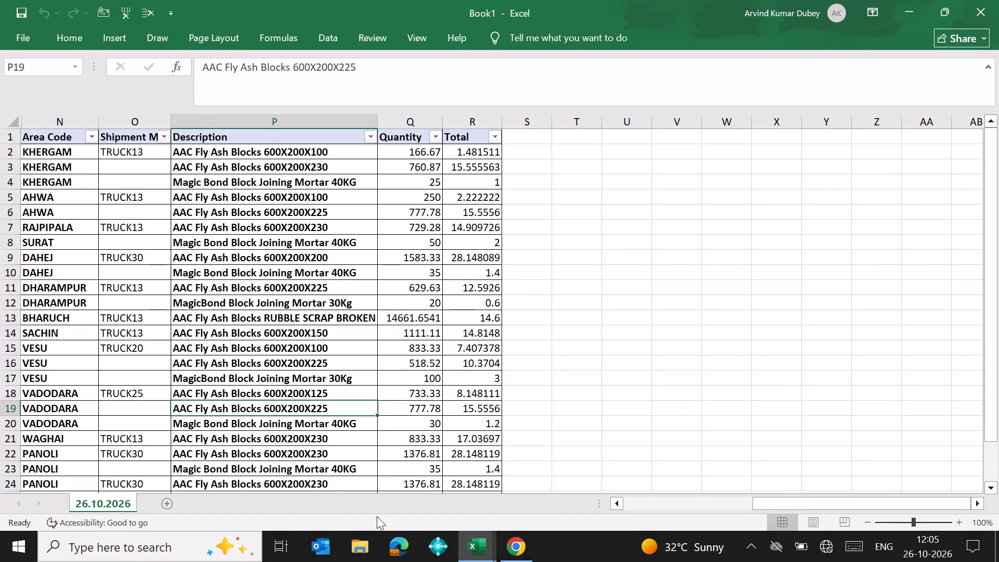
Launch the pinned application with the teal diamond logo, leaving the 26.10.2026 order worksheet open.
click(444, 546)
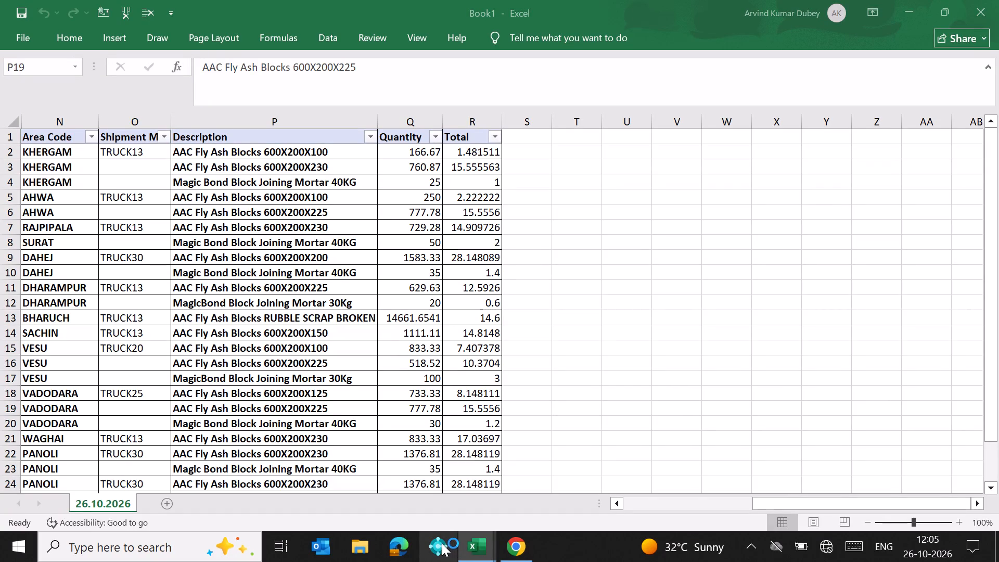
triple_click(441, 541)
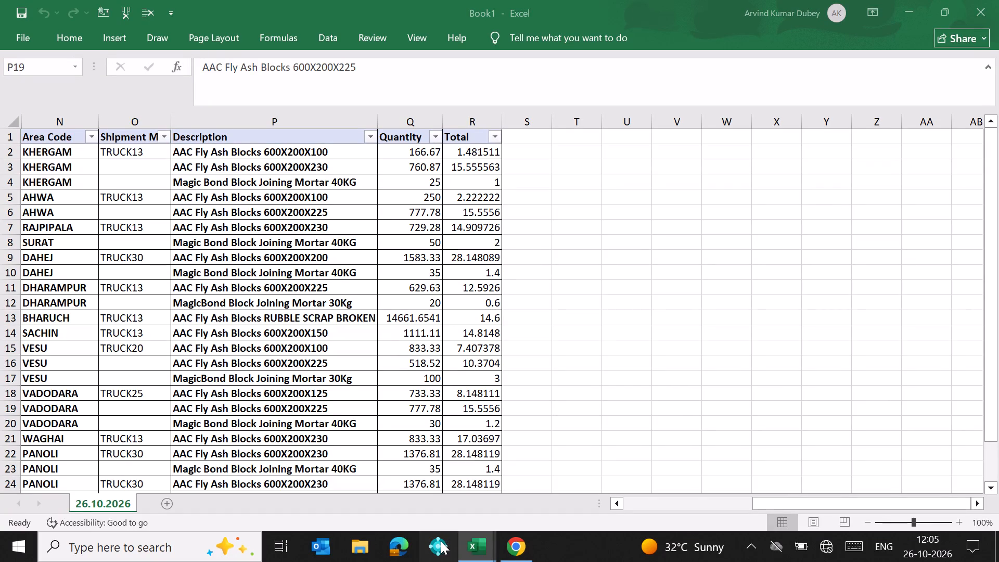
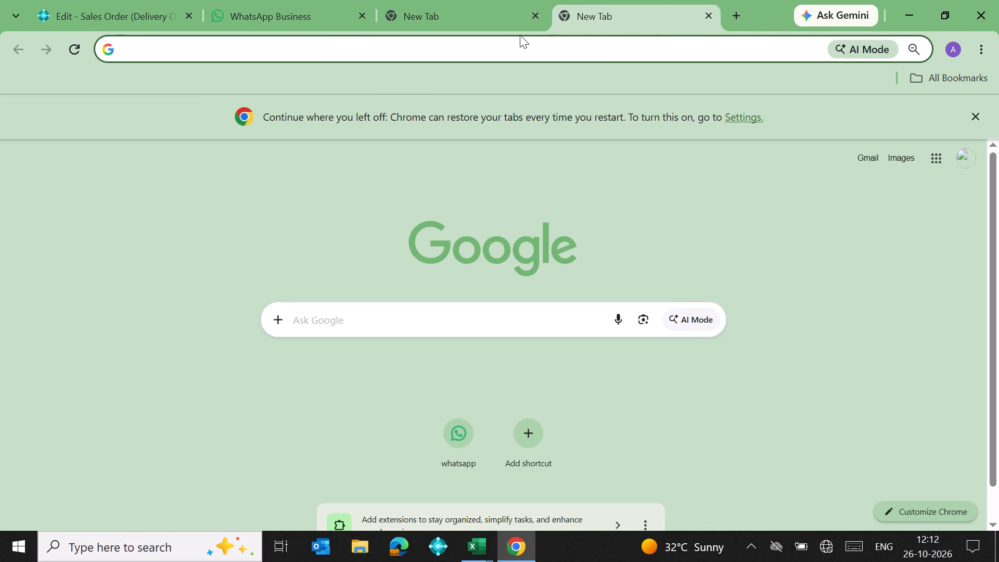
In Chrome's blank new tab, start entering the web address with "mag" to find a previously visited Magicrete page.
click(493, 53)
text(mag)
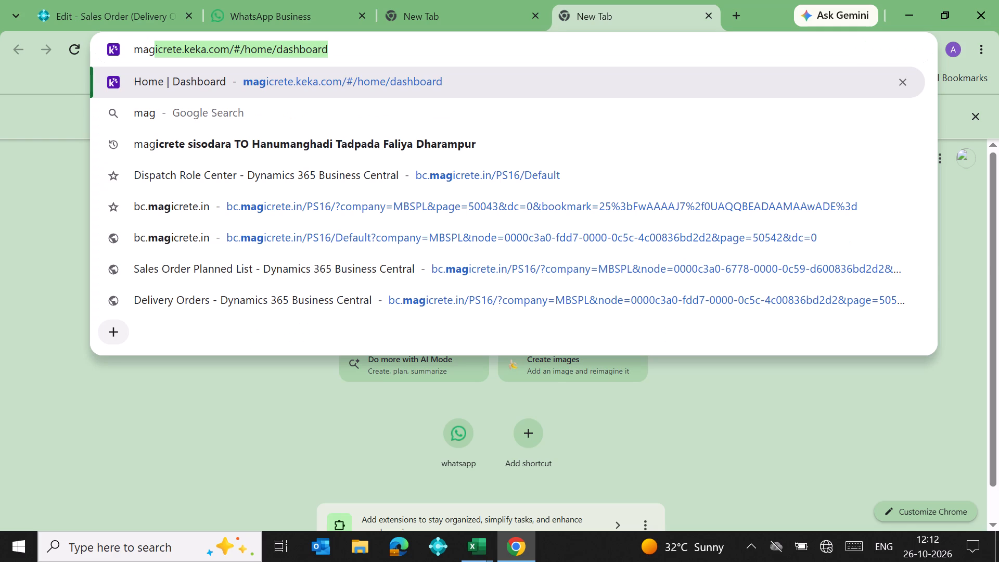
Enter "magicrete build" as the web search query in the new browser tab.
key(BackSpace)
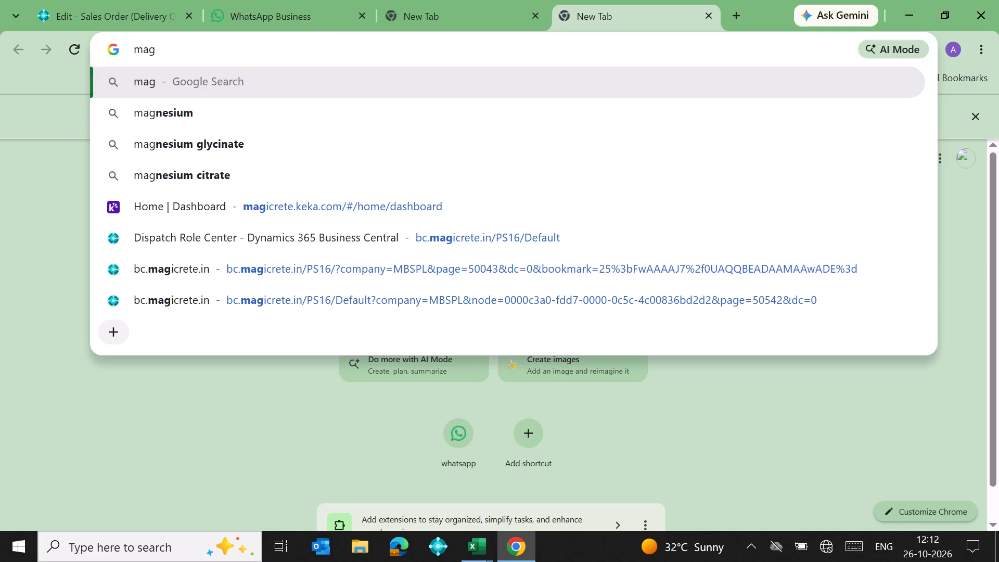
text(icrete)
key(space)
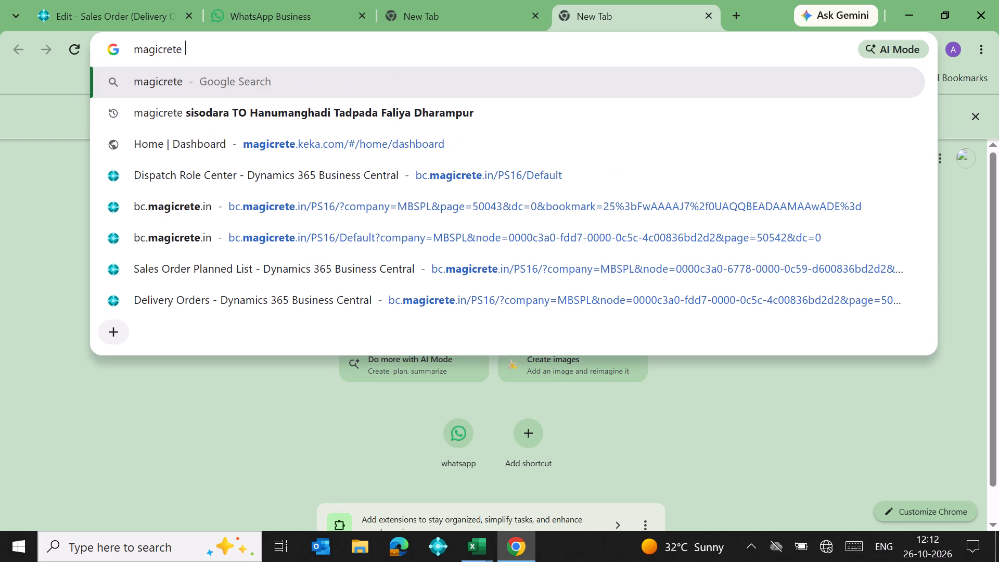
text(build)
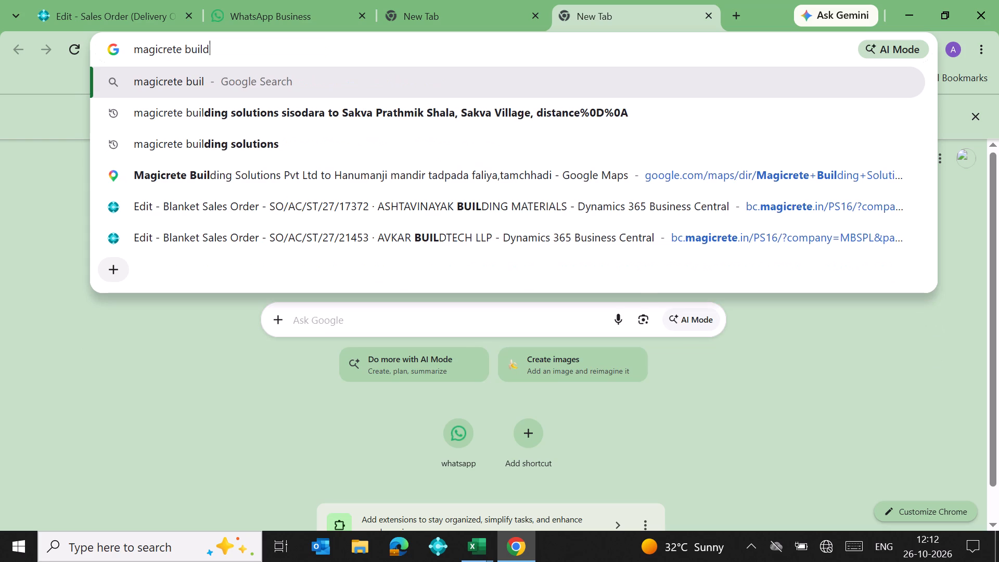
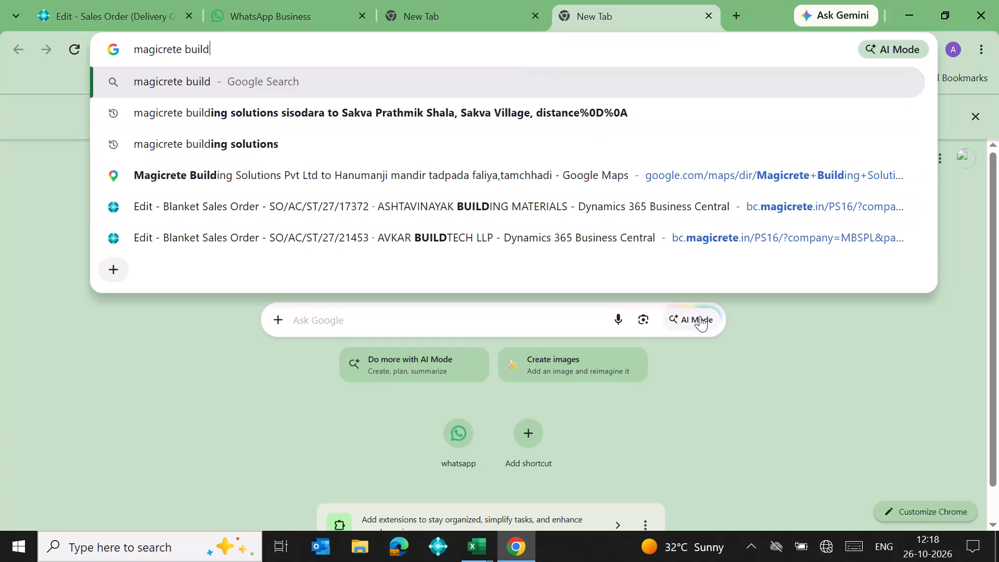
Switch to the other new browser tab and discard its unsubmitted magicrete.keka.com address entry.
click(754, 308)
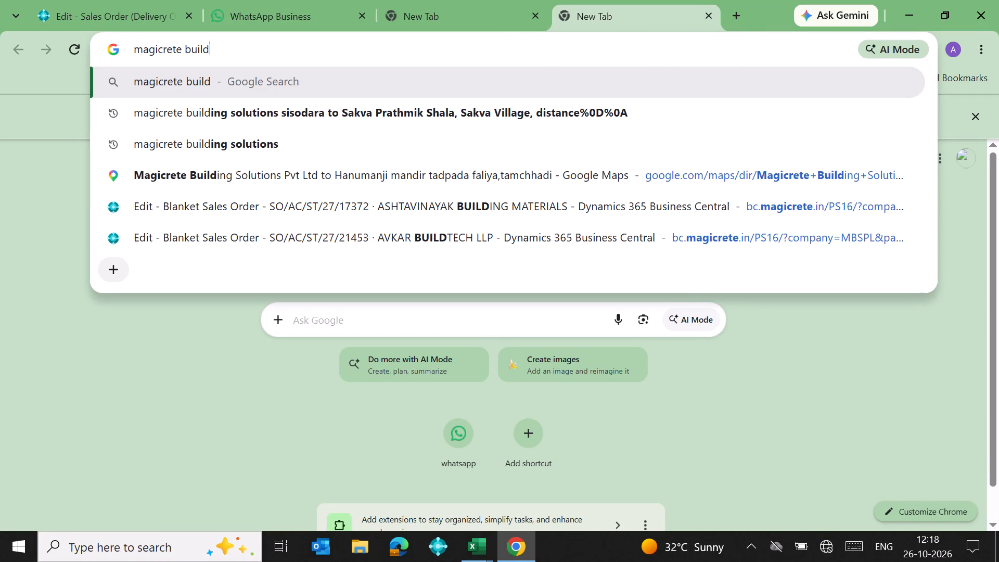
click(494, 15)
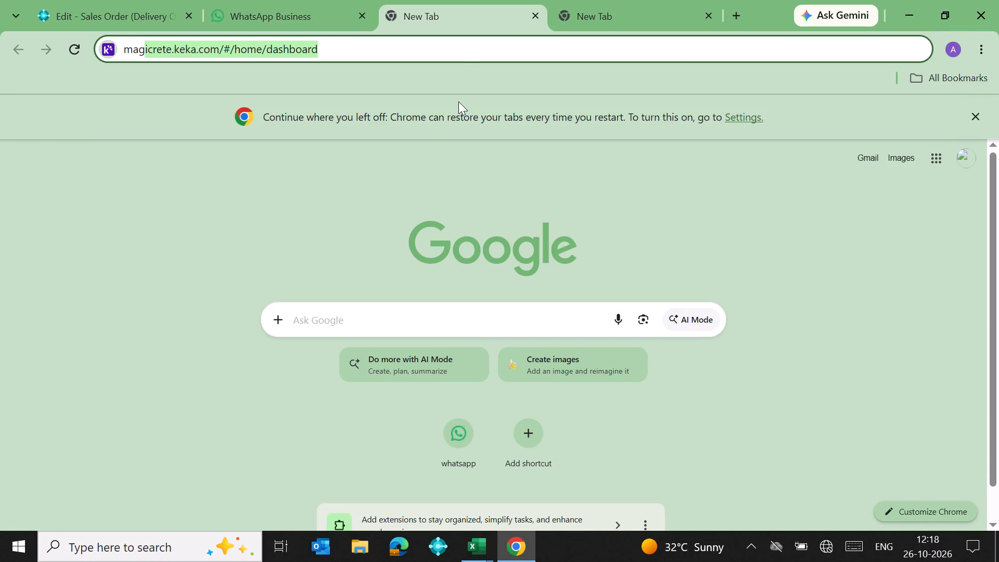
key(Escape)
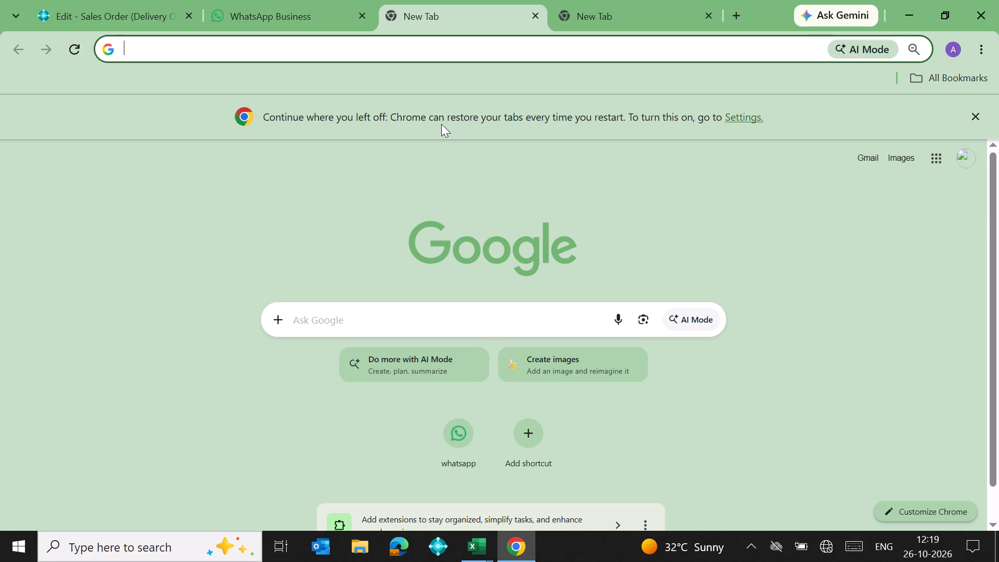
Open the Dynamics 365 Business Central desktop app.
click(437, 549)
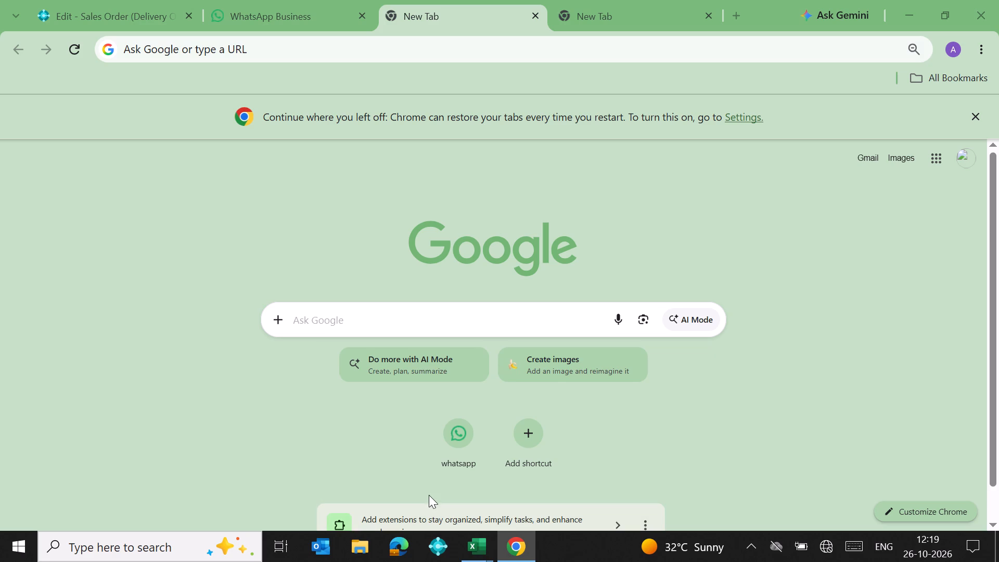
Return to the Sales Order page in Dynamics 365 Business Central and try to refresh the paused session.
click(130, 21)
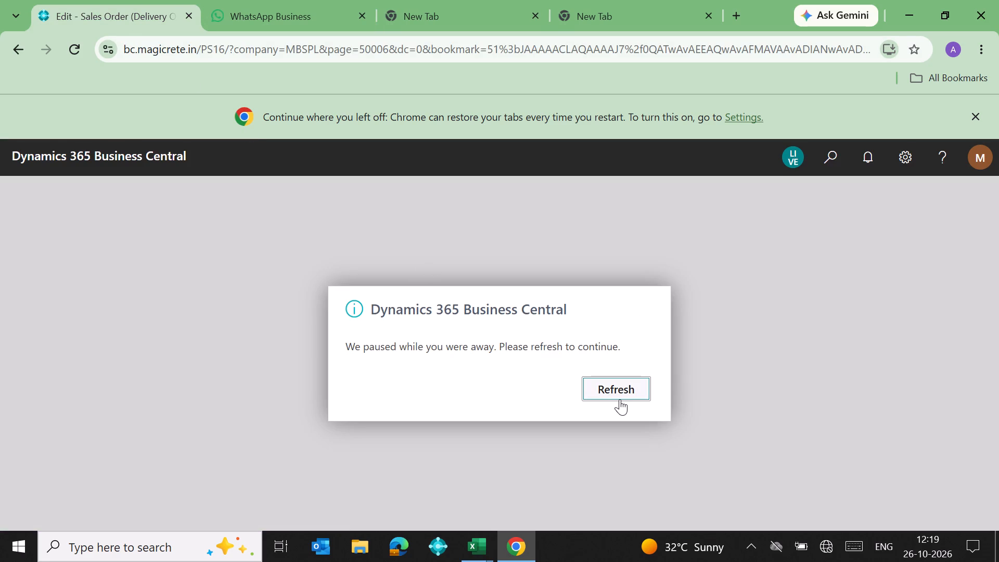
click(620, 399)
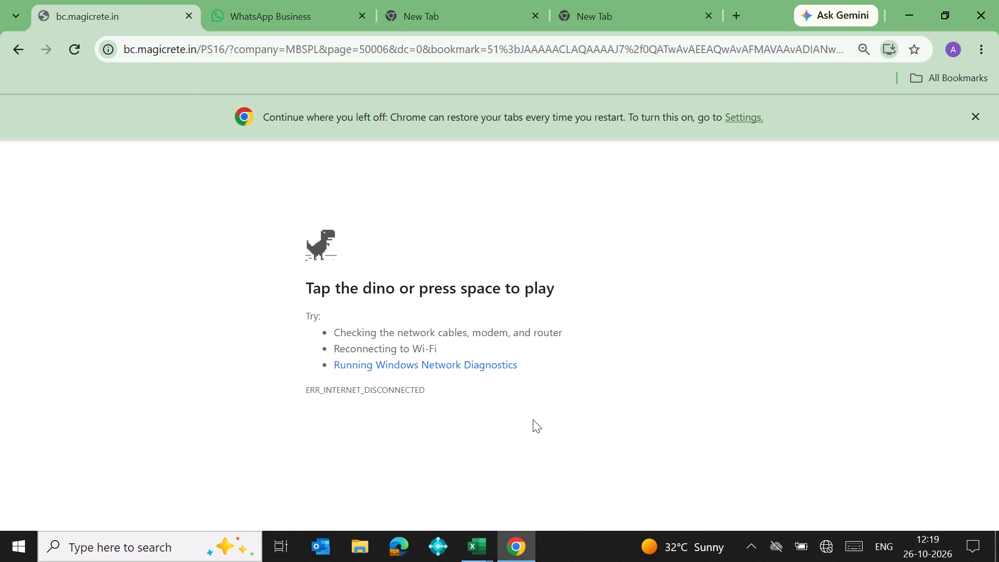
Switch to the Excel workbook and examine the order dates, delivery order numbers and statuses through the last rows of the 26.10.2026 sheet.
click(516, 548)
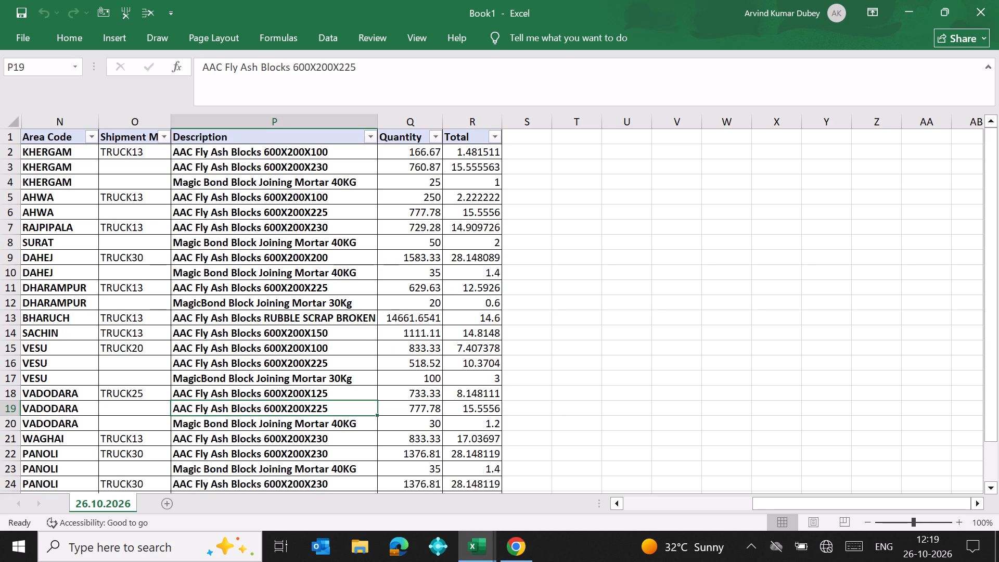
click(467, 153)
key(Left)
key(Left)
key(Left)
key(Left)
key(Left)
key(Left)
key(Left)
key(Left)
key(Left)
key(Left)
key(Left)
key(Left)
key(Left)
key(Left)
key(Left)
key(Left)
key(Left)
key(Left)
key(Left)
key(Left)
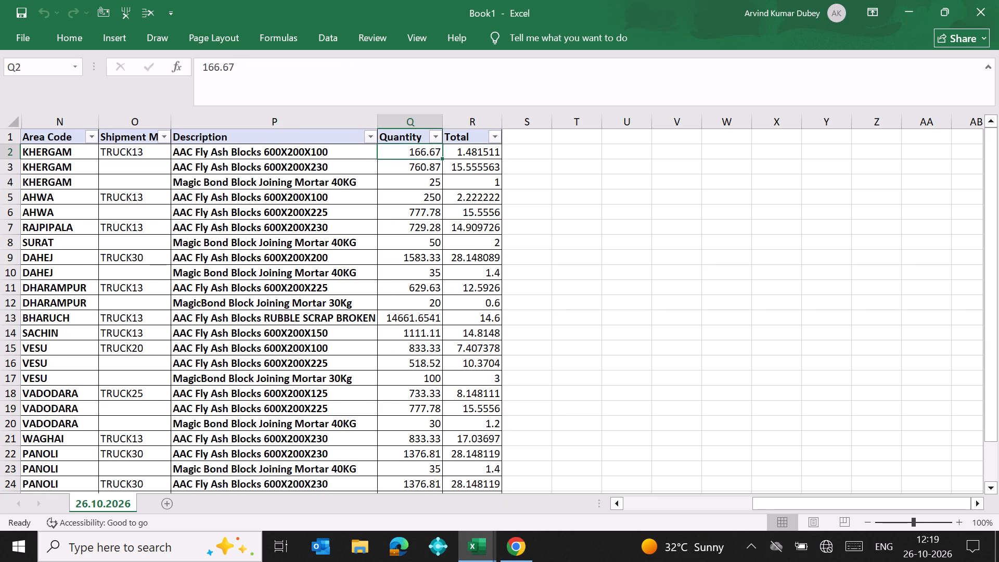
key(Down)
key(Down)
key(Down)
key(Down)
key(Down)
key(Down)
key(Down)
key(Down)
key(Down)
key(Down)
key(Down)
key(Down)
key(Down)
key(Down)
key(Down)
key(Down)
key(Down)
key(Down)
key(Down)
key(Down)
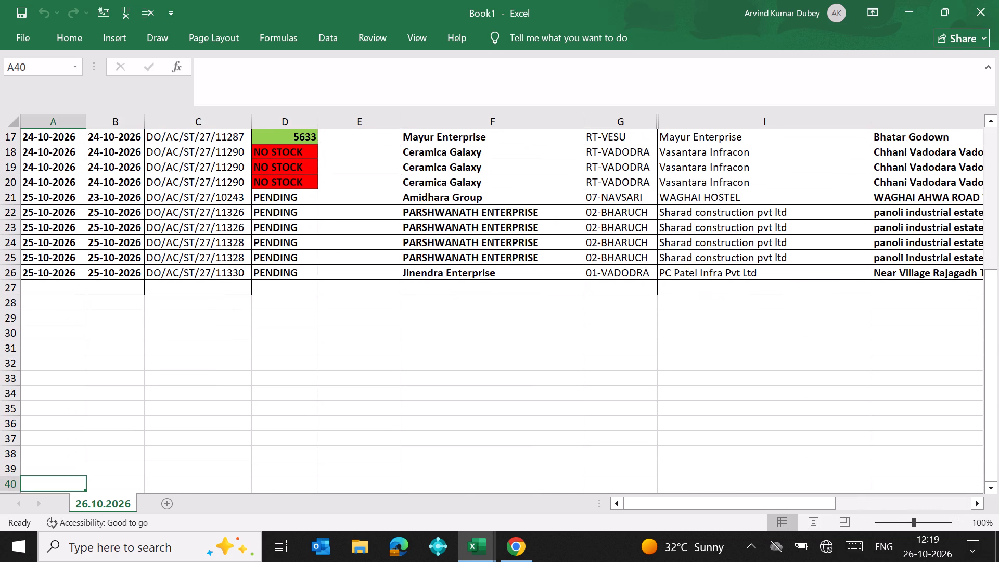
Launch the Business Central desktop app.
click(444, 546)
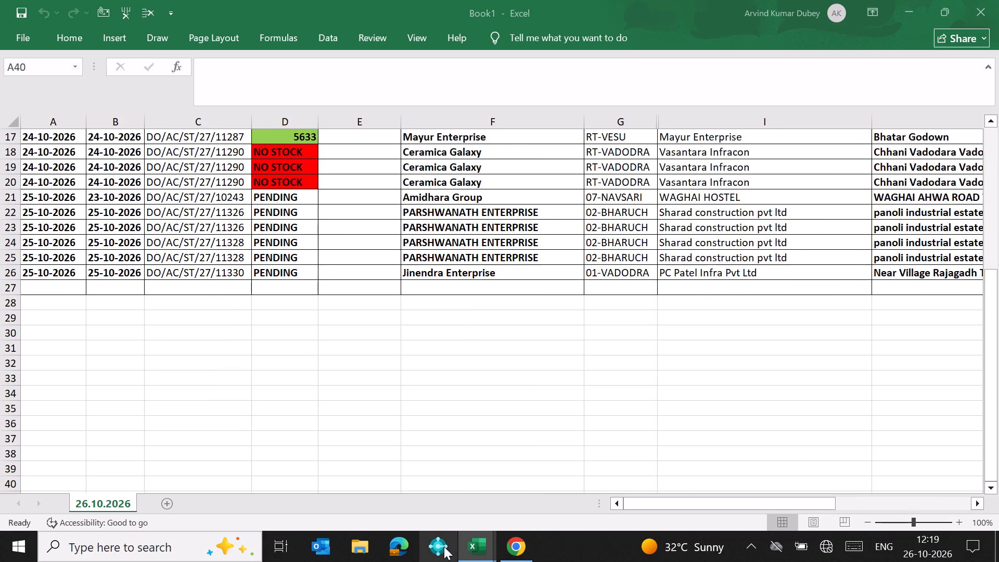
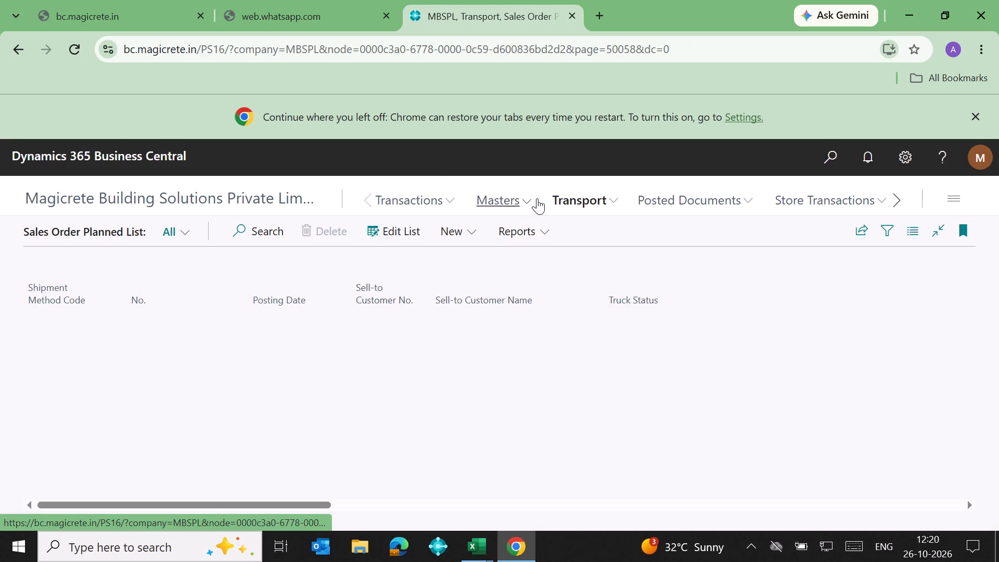
Open the Transporter List from the Transport area of the Magicrete Building Solutions company.
click(594, 200)
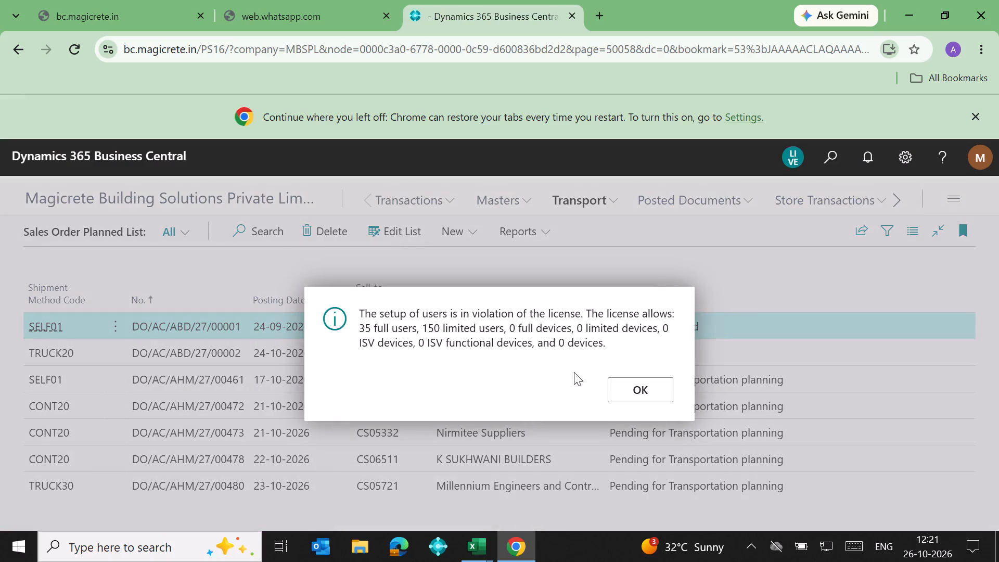
click(633, 386)
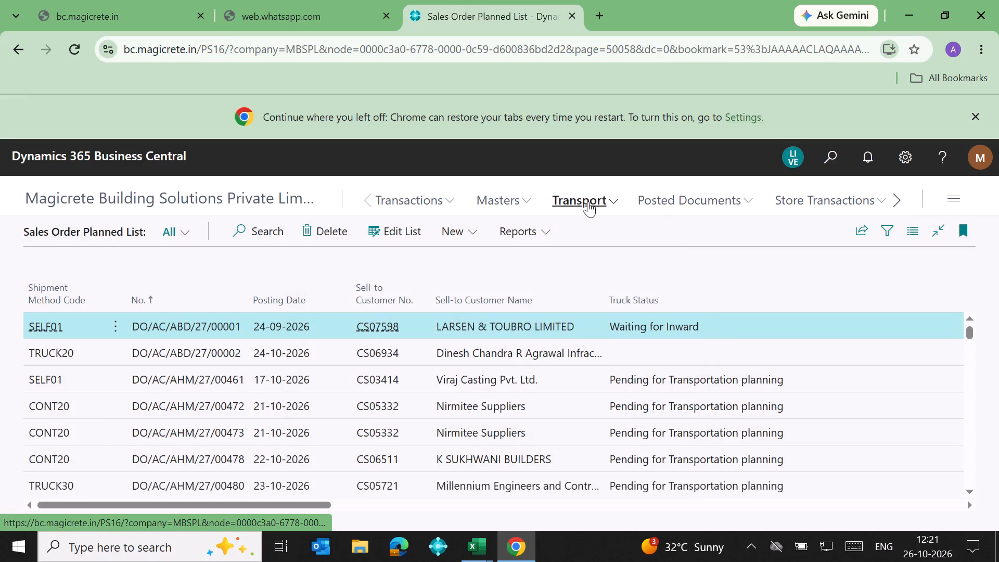
click(588, 201)
click(86, 249)
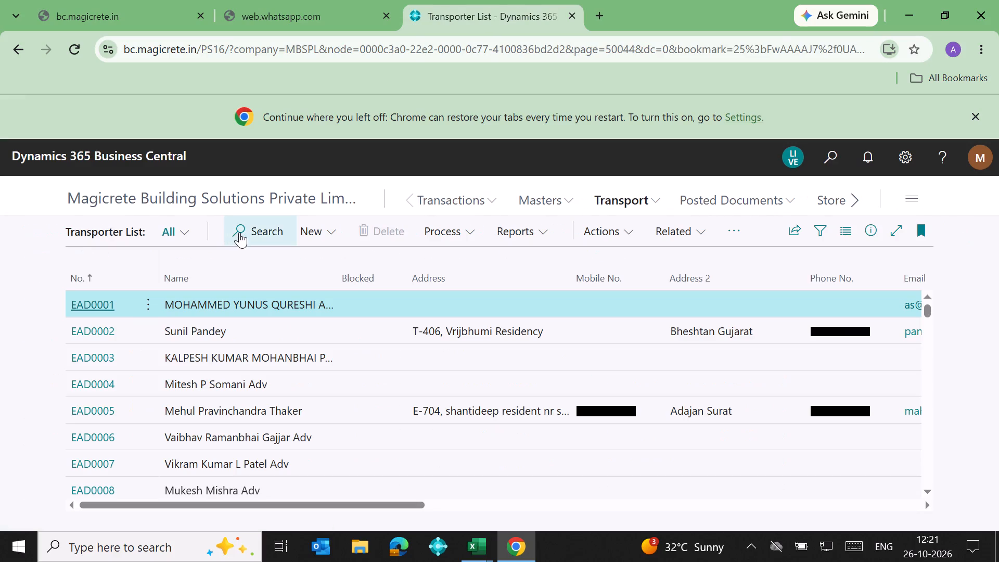
Search the Transporter List for vs01625, open that transporter's card and show its vendor charges.
click(239, 232)
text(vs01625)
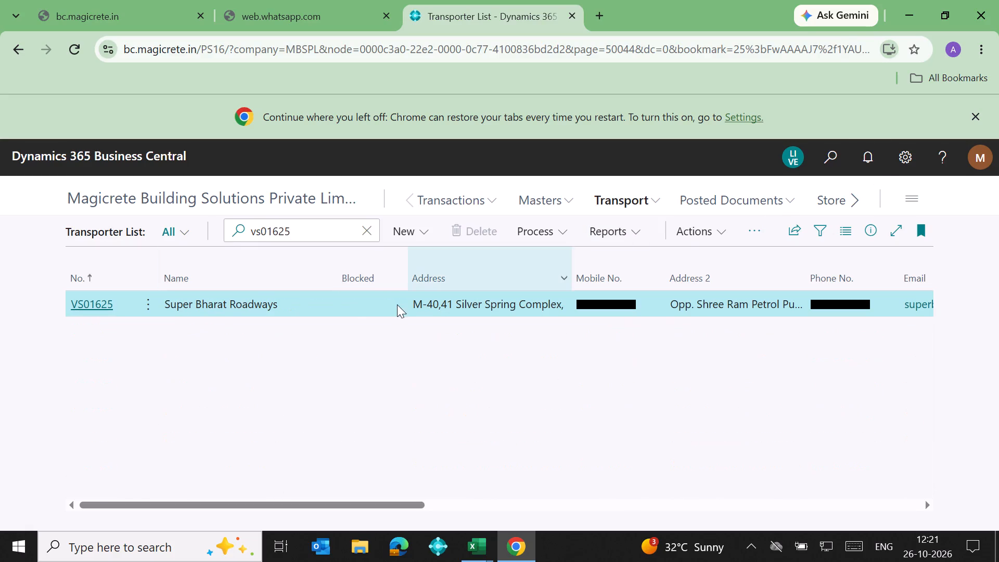
click(100, 303)
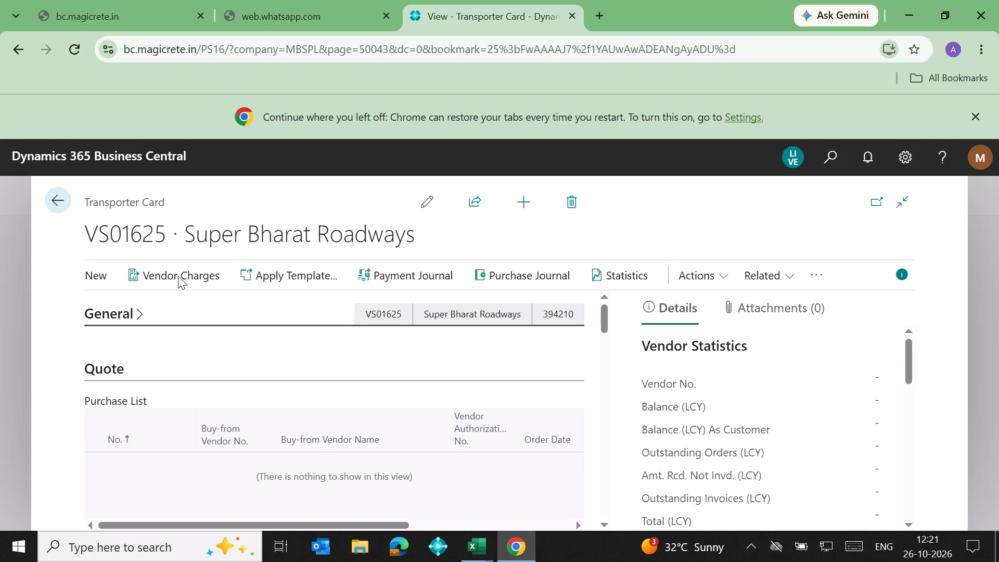
click(178, 276)
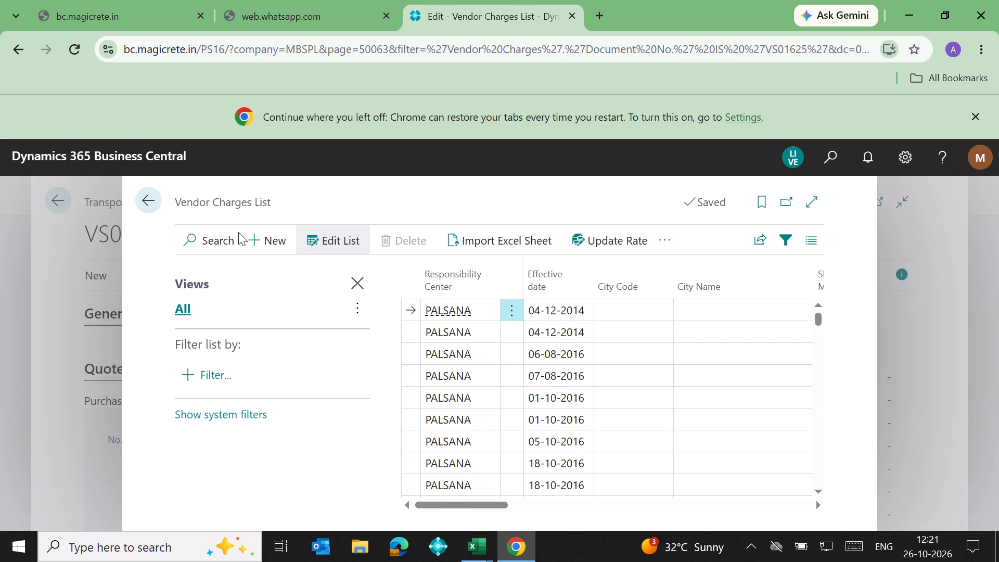
Search the Vendor Charges List for "seho".
click(192, 241)
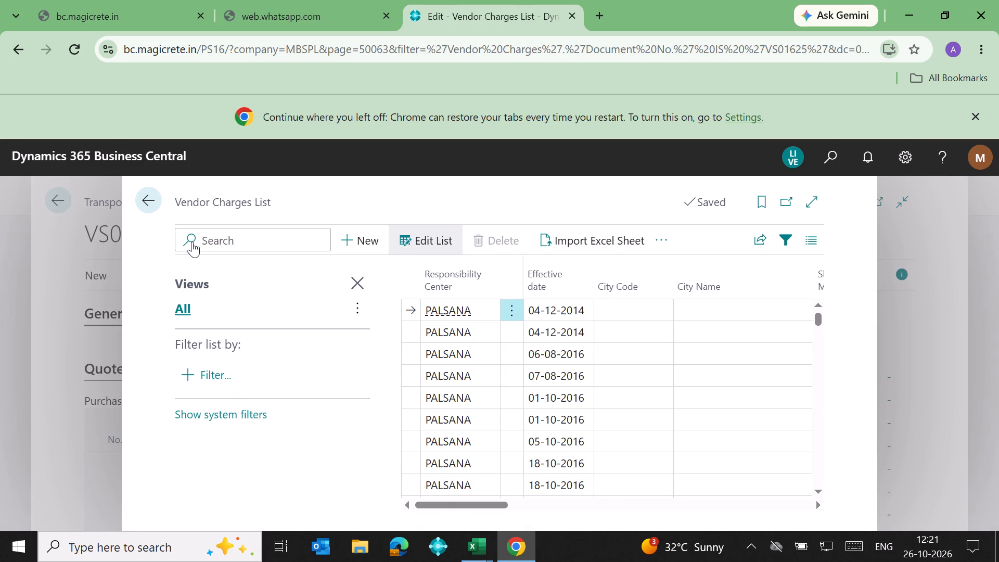
text(si)
text(ho)
key(BackSpace)
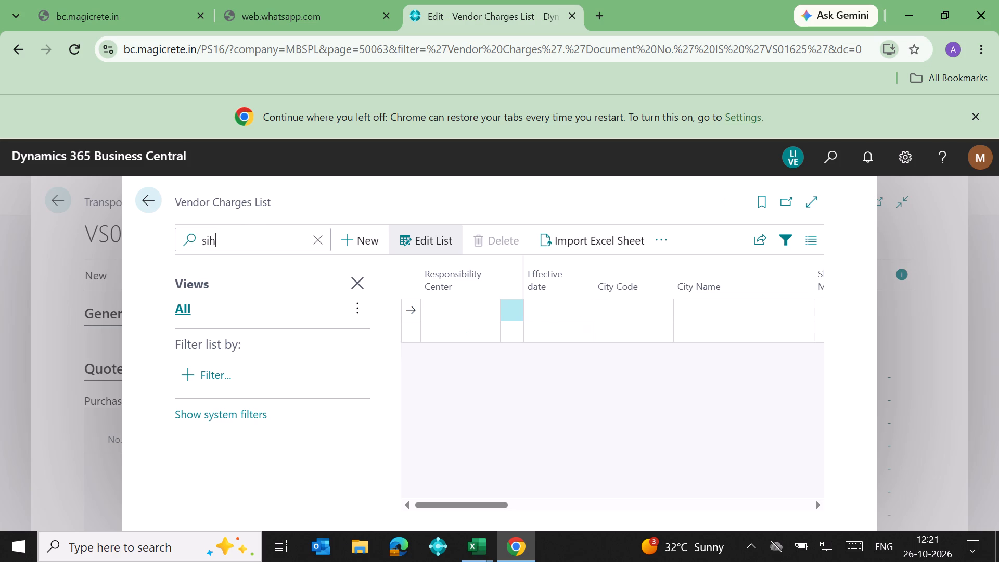
key(BackSpace)
key(BackSpace)
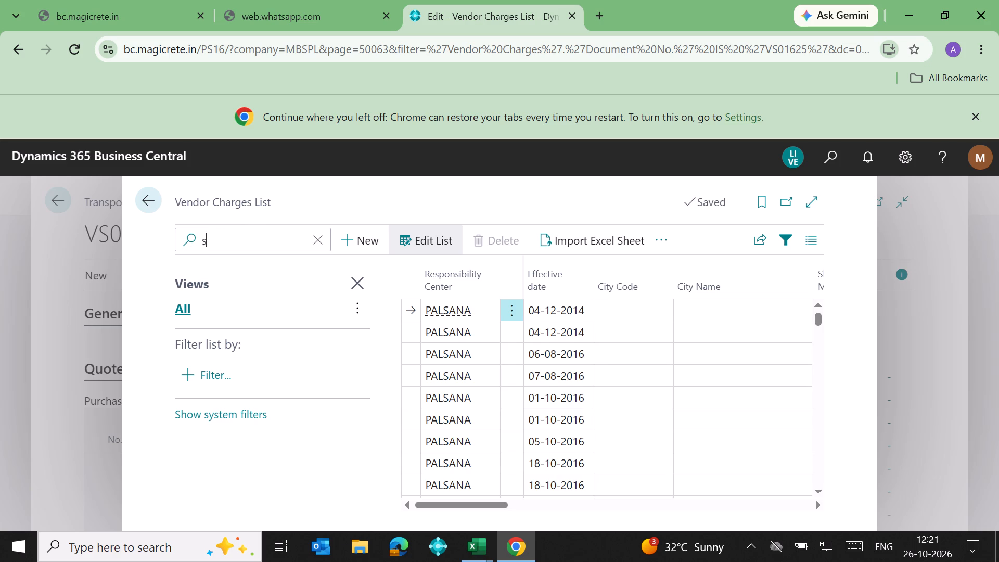
key(e)
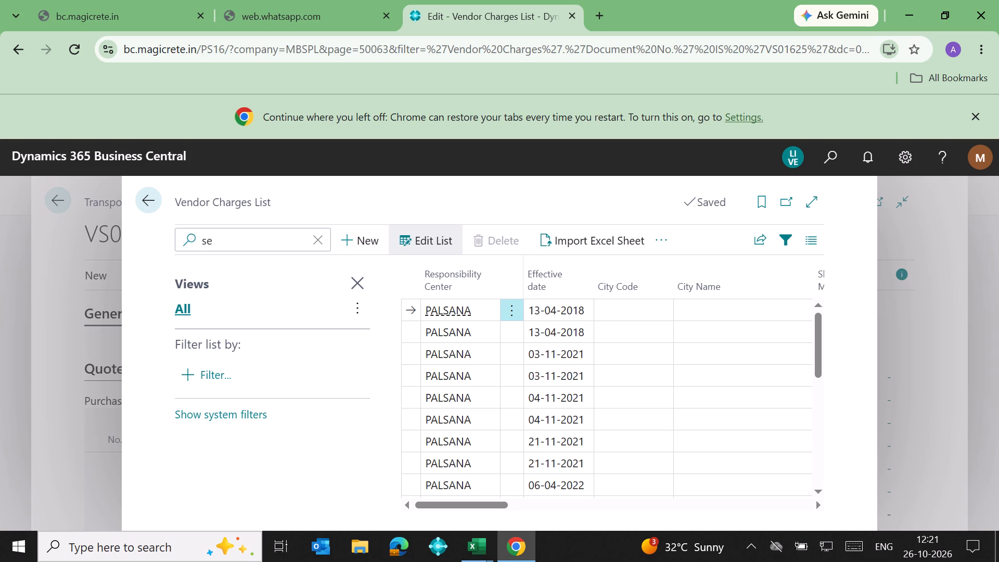
text(ho)
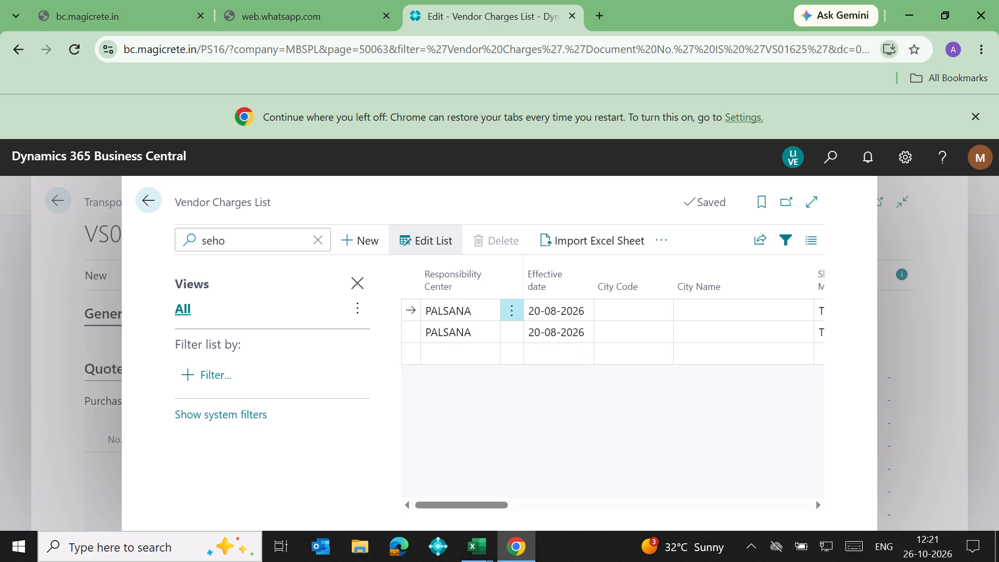
Examine the shipment method, area code, rate and other charge columns of the filtered rows, and return to the Transporter List.
click(815, 508)
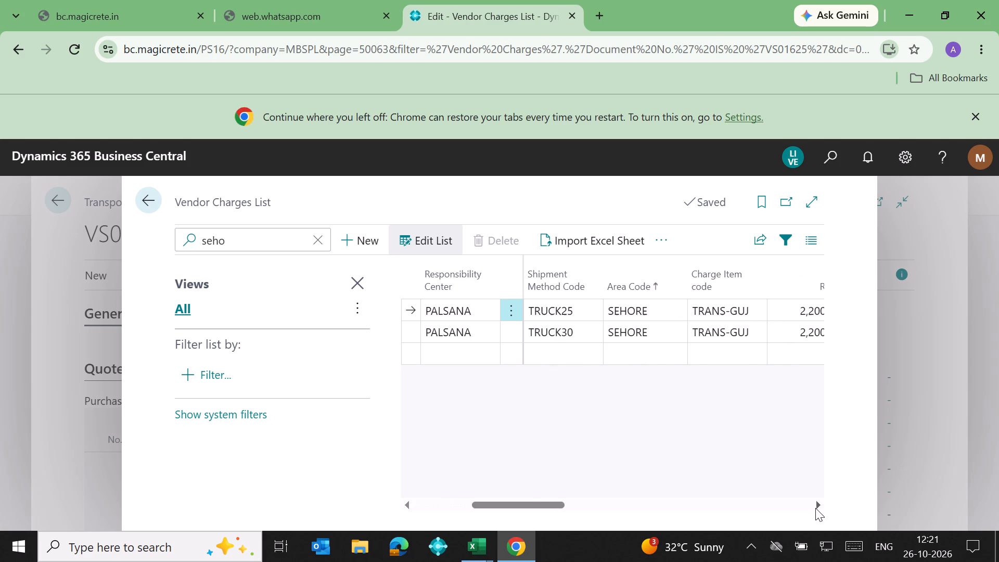
click(815, 508)
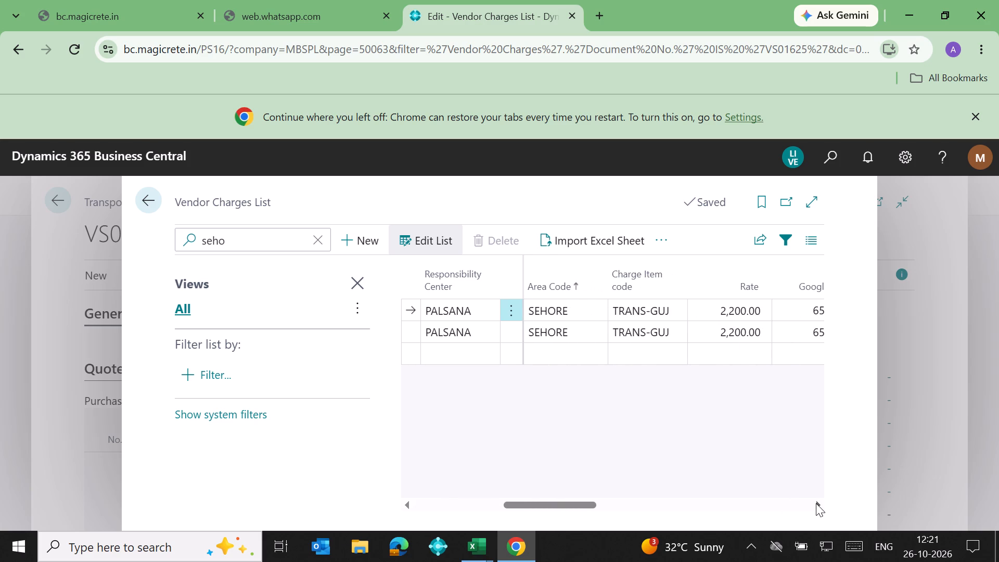
double_click(812, 504)
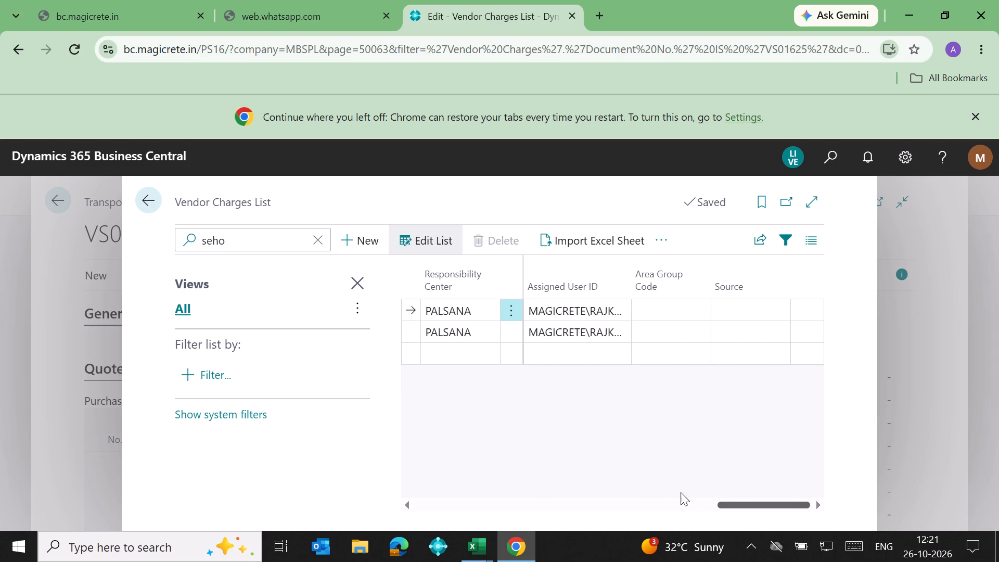
double_click(468, 504)
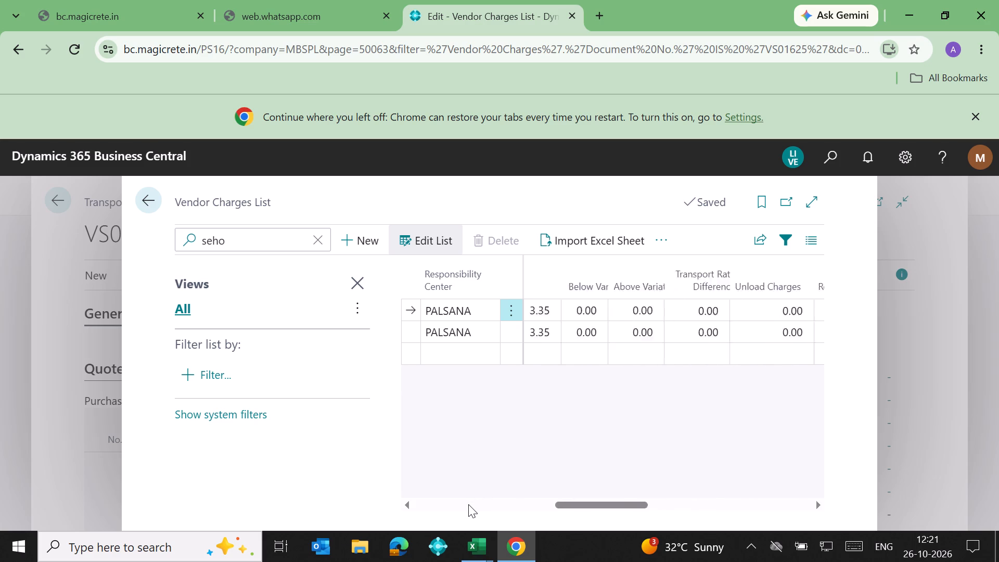
drag(468, 504, 508, 488)
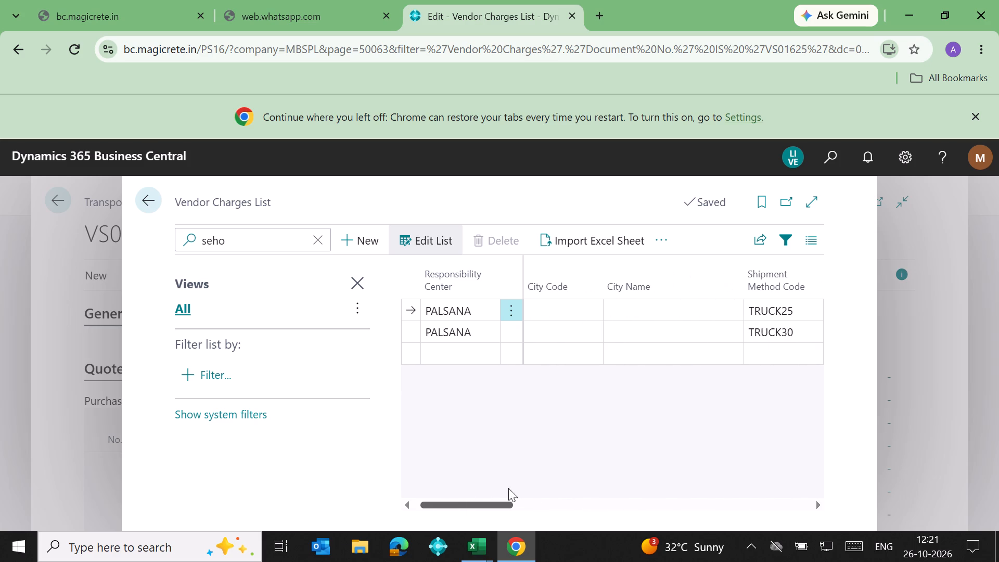
drag(508, 488, 548, 488)
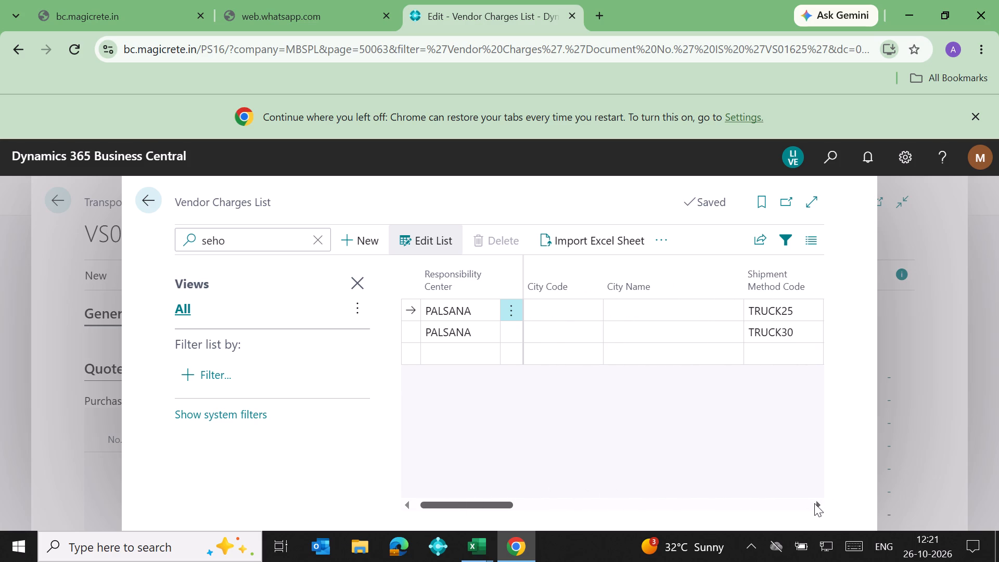
click(816, 503)
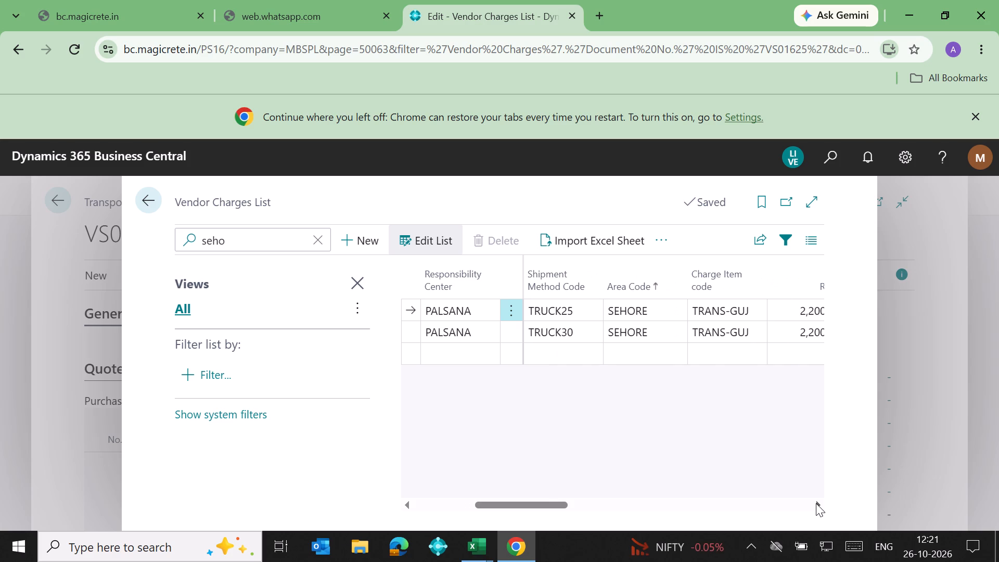
click(816, 503)
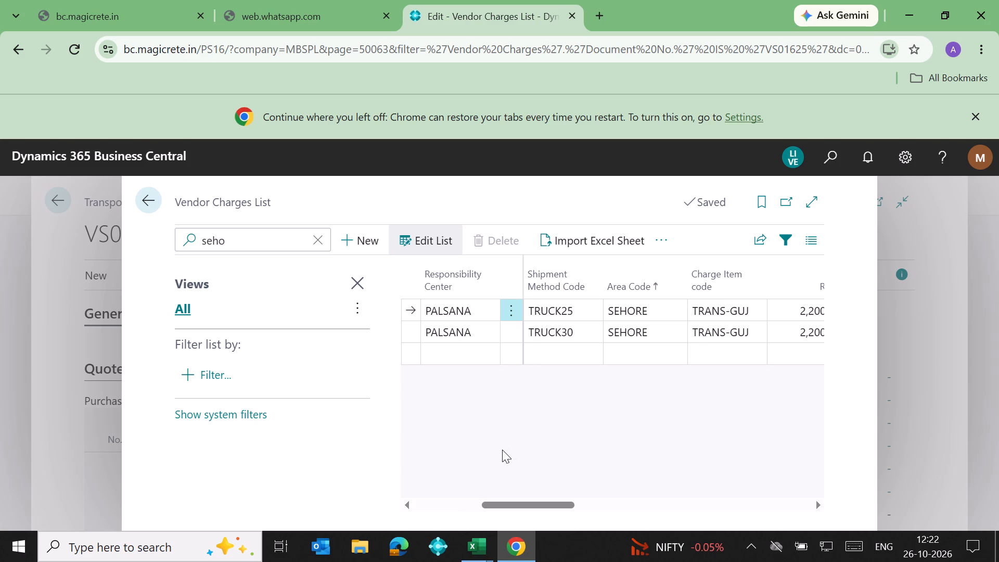
click(440, 505)
drag(440, 505, 405, 495)
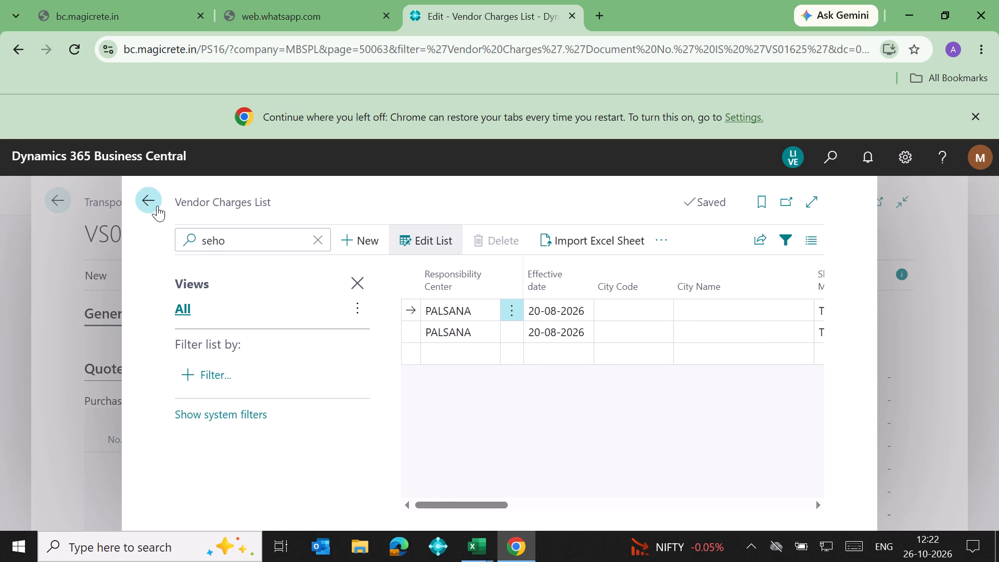
click(151, 202)
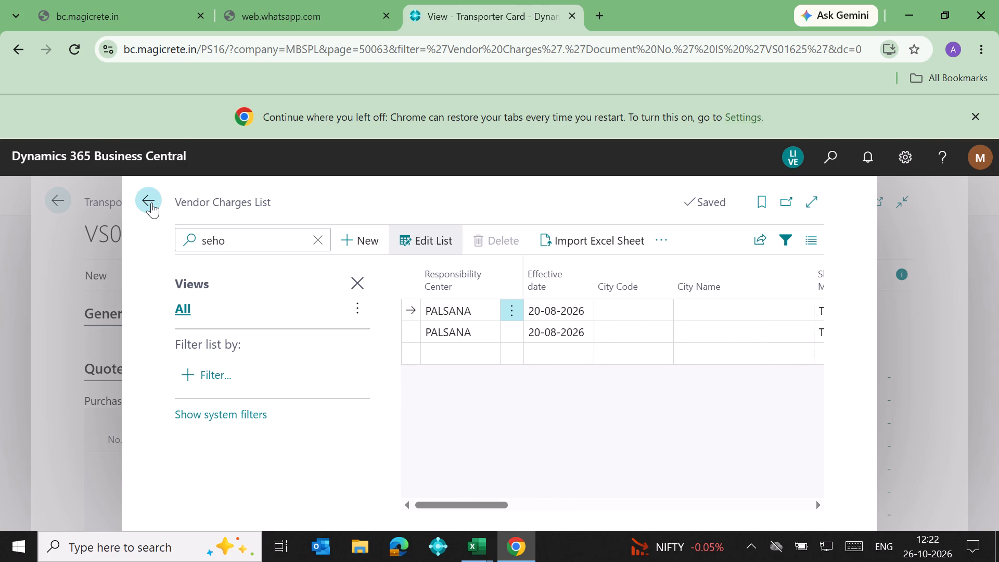
click(53, 201)
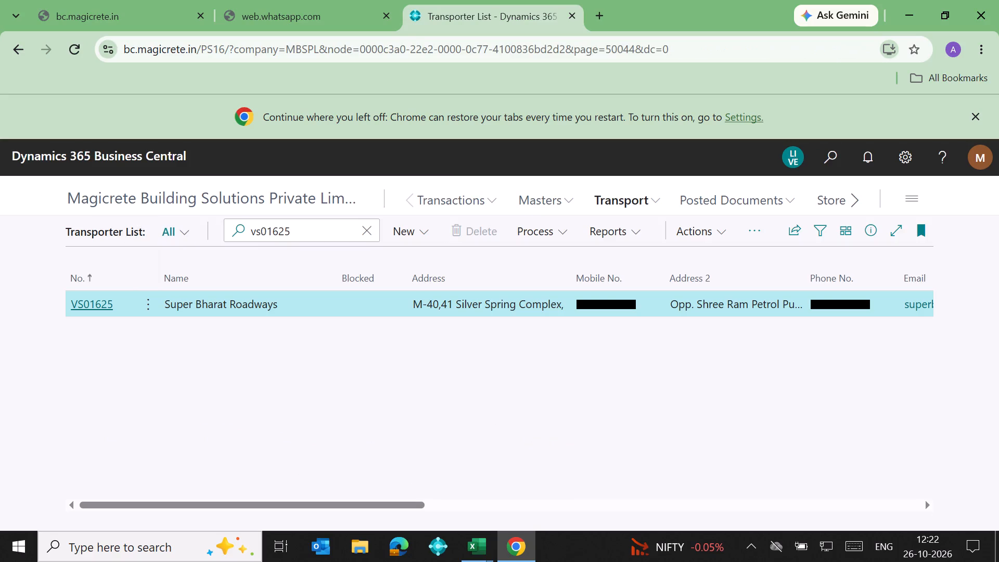
Go to the Sales Orders list under Transactions and create a new blanket sales order with an automatically assigned number.
click(456, 201)
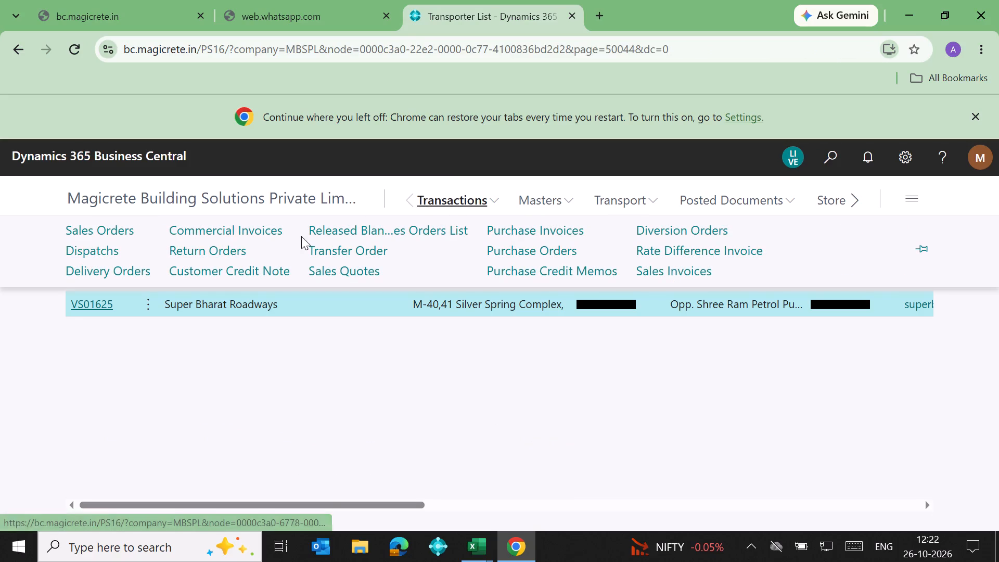
click(87, 227)
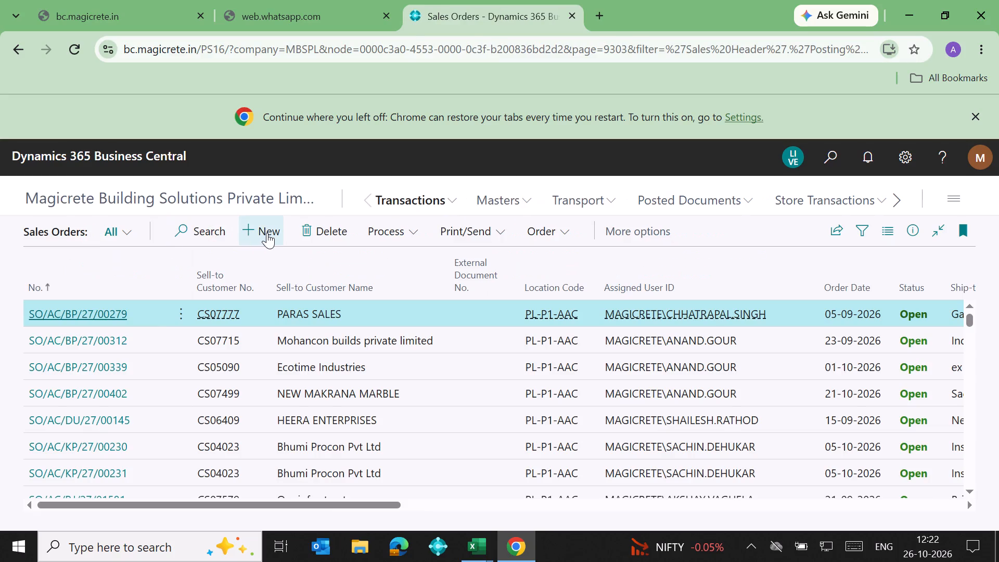
click(267, 233)
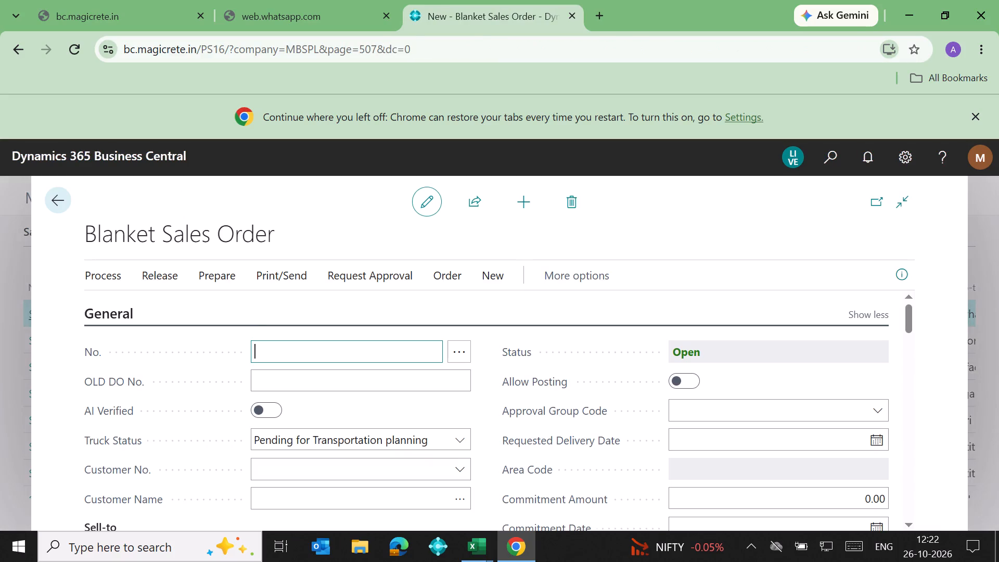
key(Return)
key(Return)
key(Return)
key(Return)
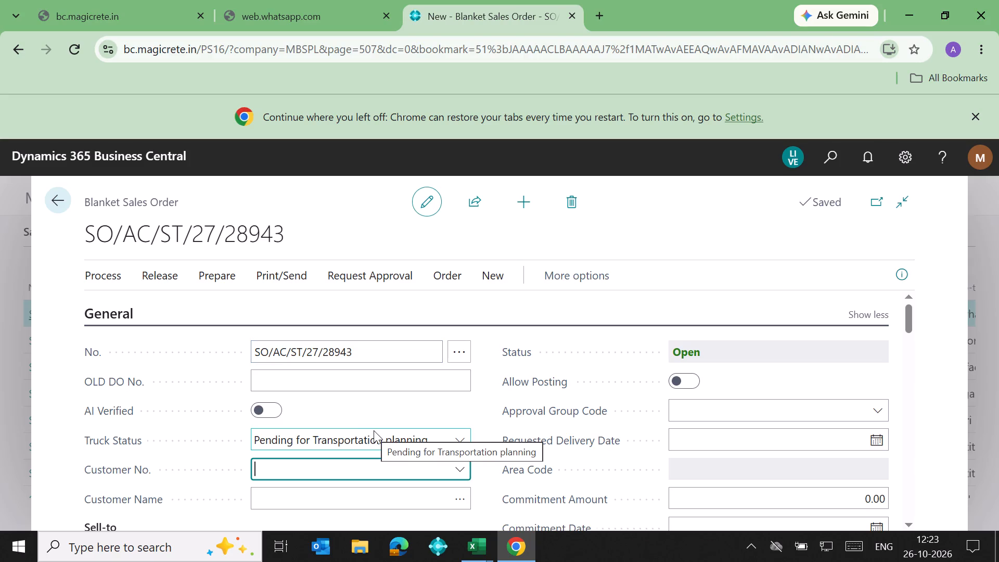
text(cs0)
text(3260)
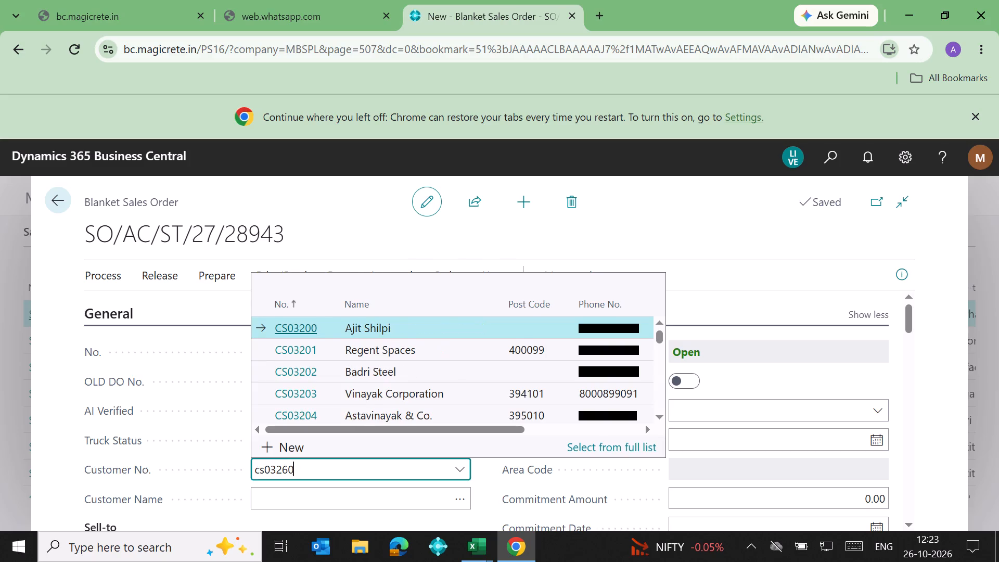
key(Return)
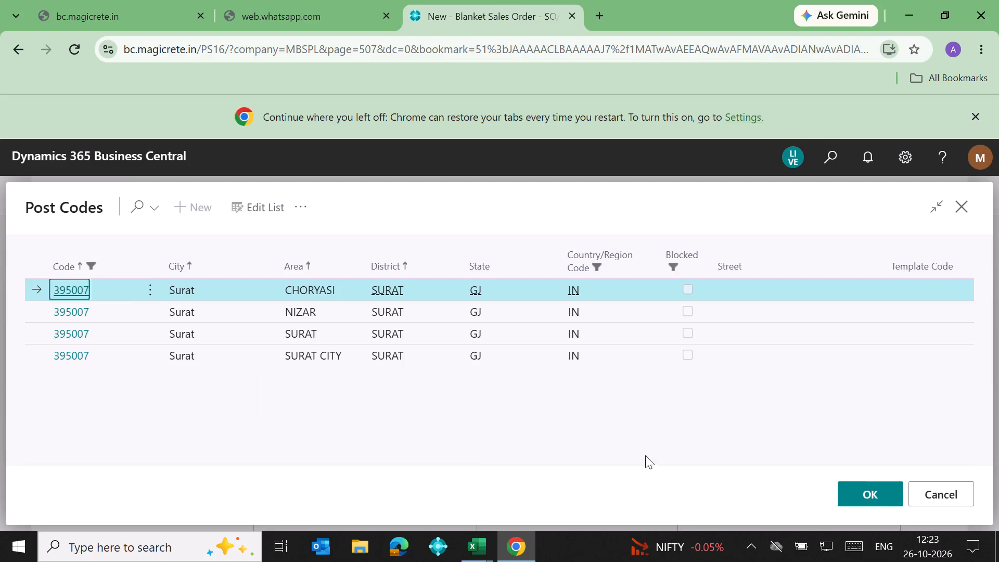
click(856, 500)
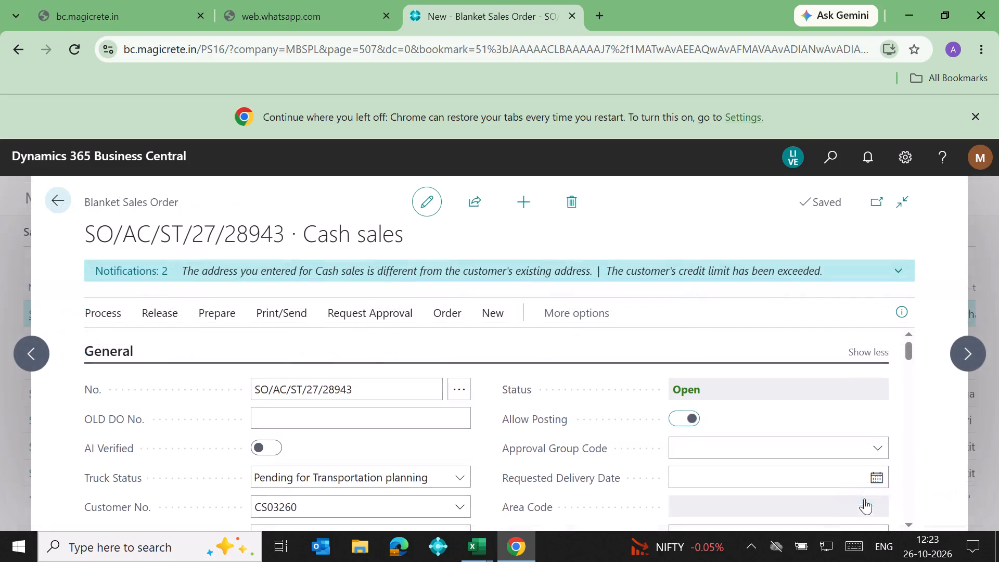
Set the order's Ship-to to Alternate Shipping Address and choose the ship-to address with code CS03260.
click(906, 522)
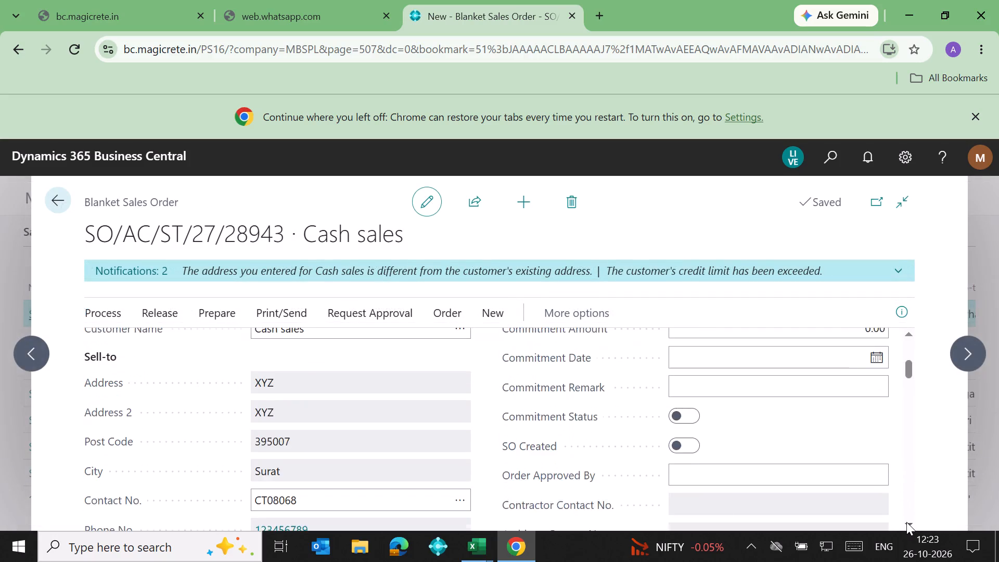
click(906, 522)
triple_click(906, 522)
triple_click(906, 522)
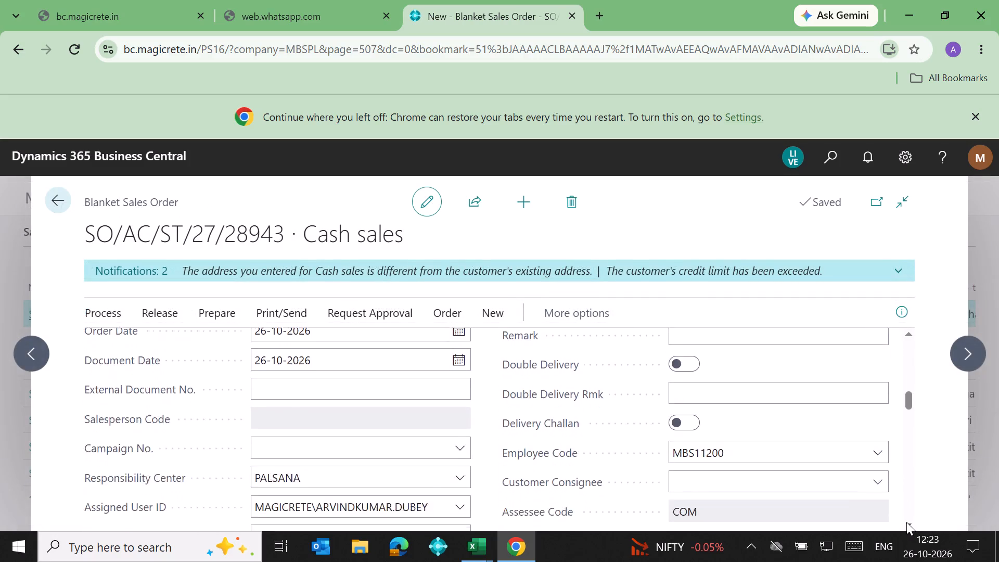
triple_click(906, 522)
triple_click(906, 522)
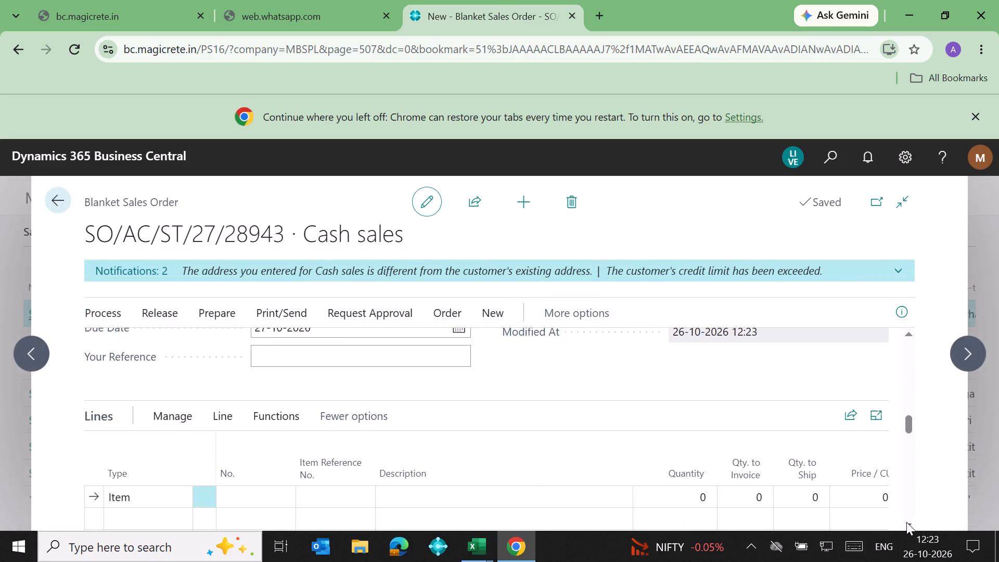
double_click(906, 522)
triple_click(906, 522)
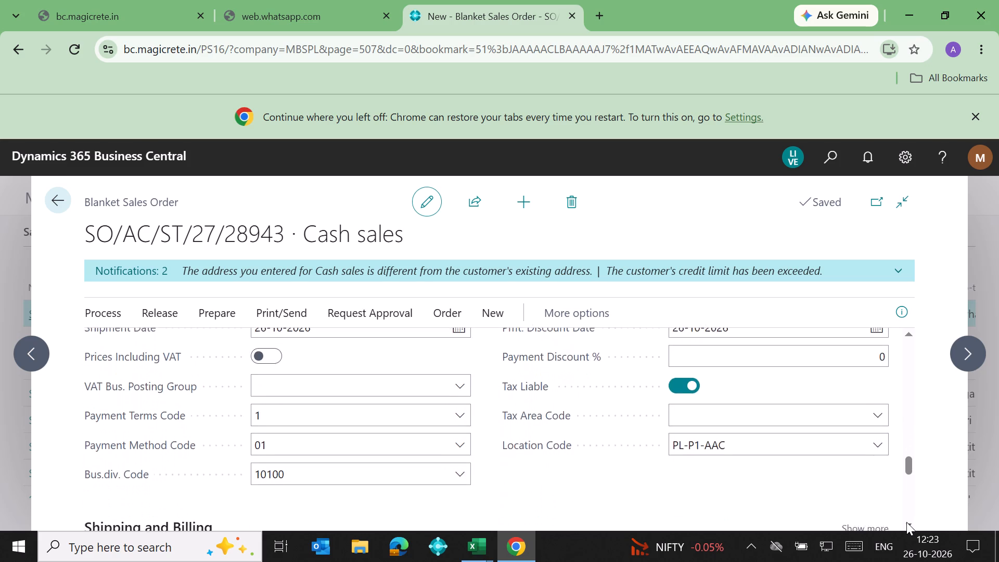
triple_click(906, 522)
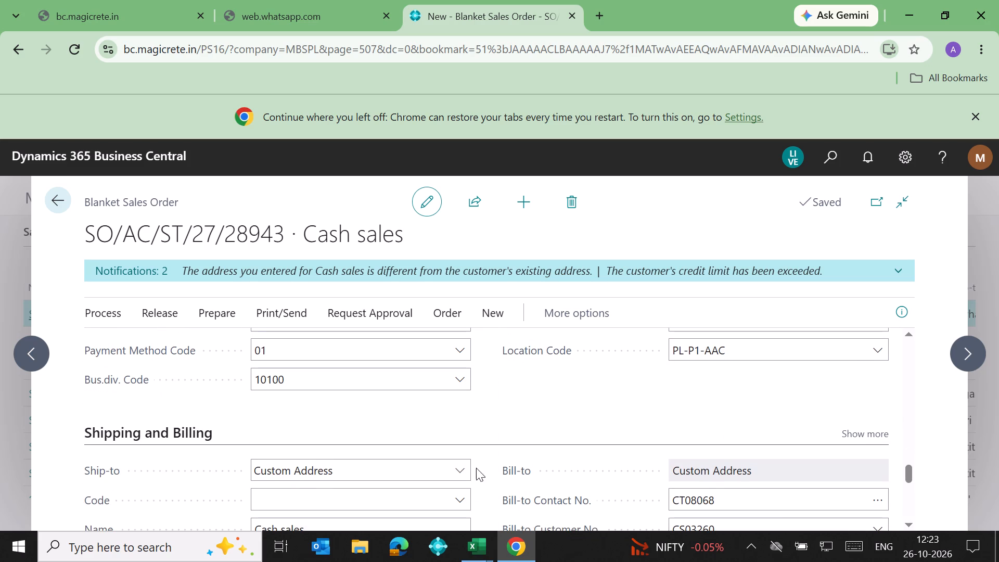
click(457, 474)
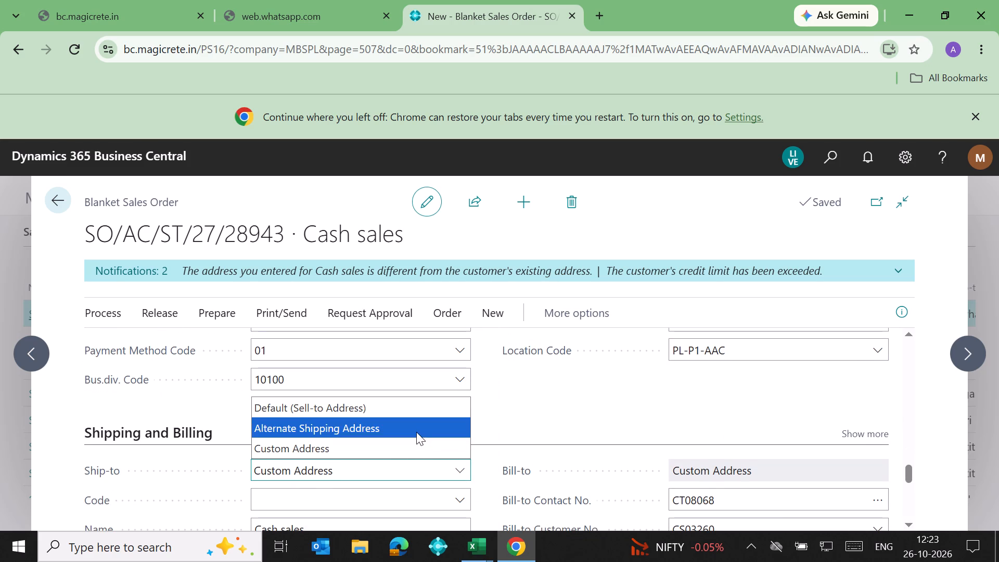
click(416, 432)
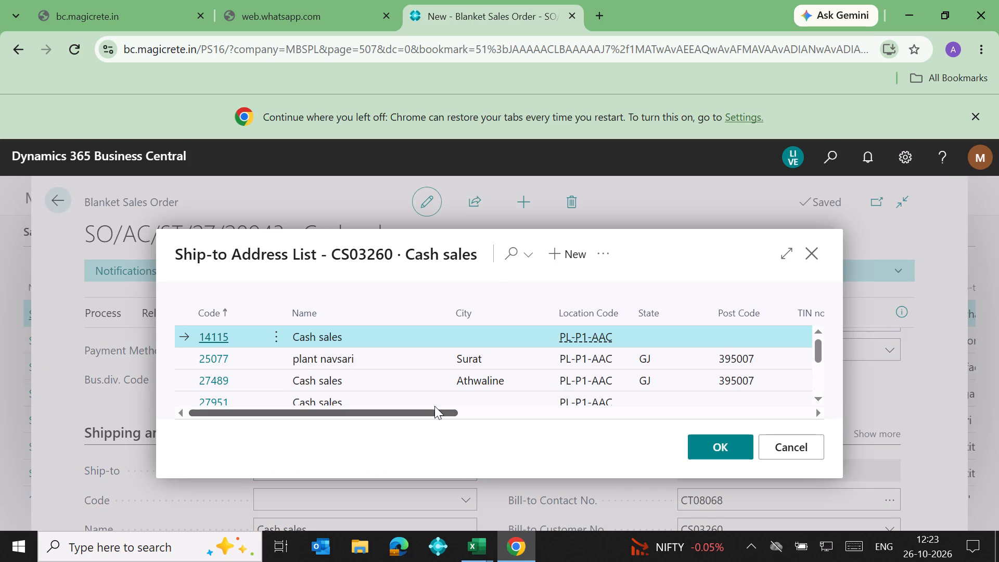
double_click(817, 396)
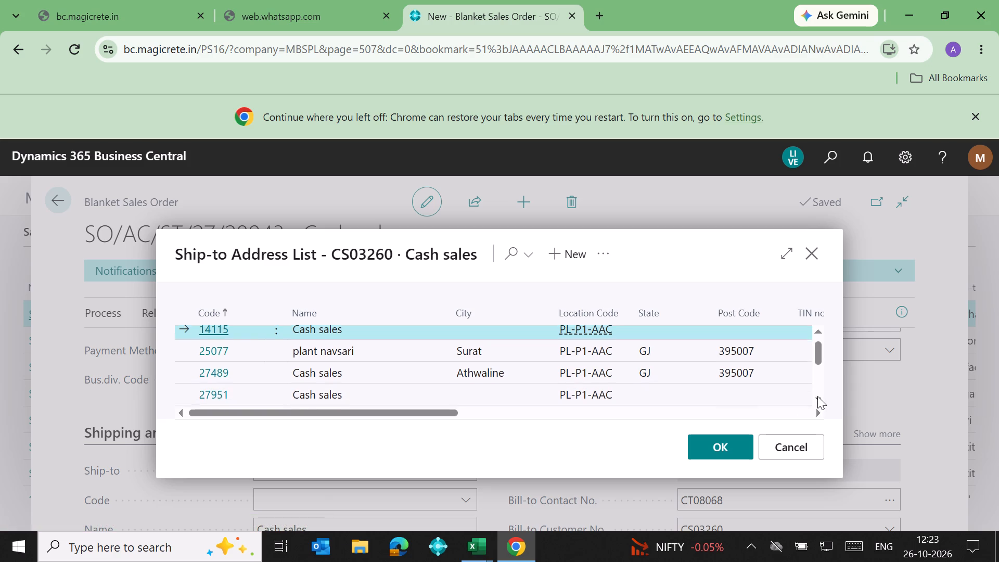
triple_click(818, 396)
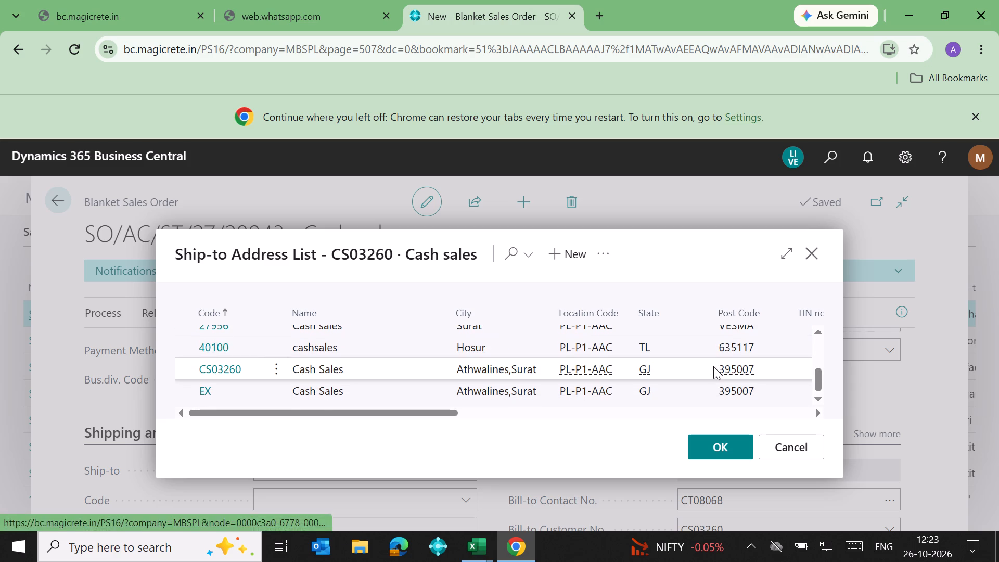
click(713, 366)
click(727, 442)
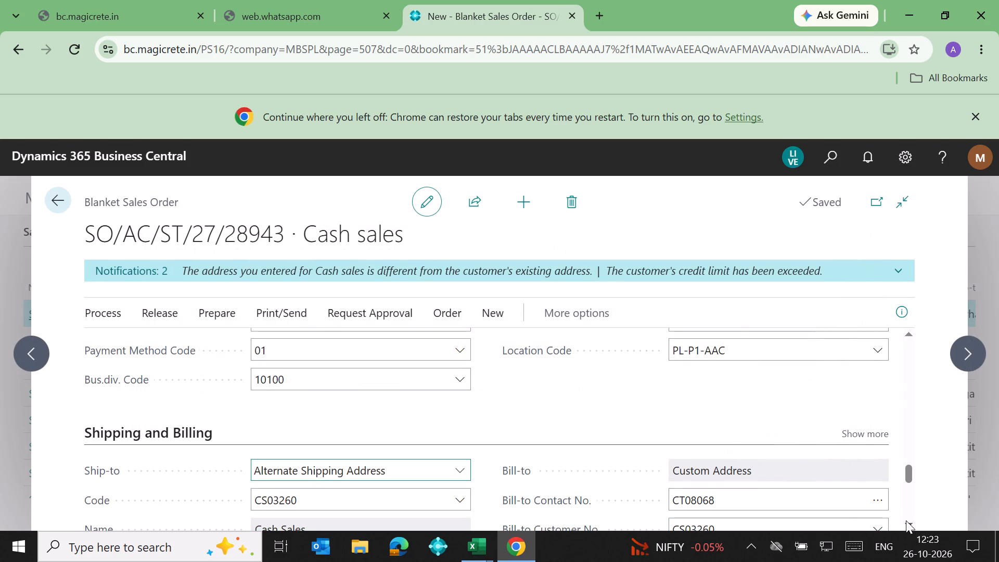
Set the Shipment Method Code to SELF01 in the order's shipping details.
click(908, 522)
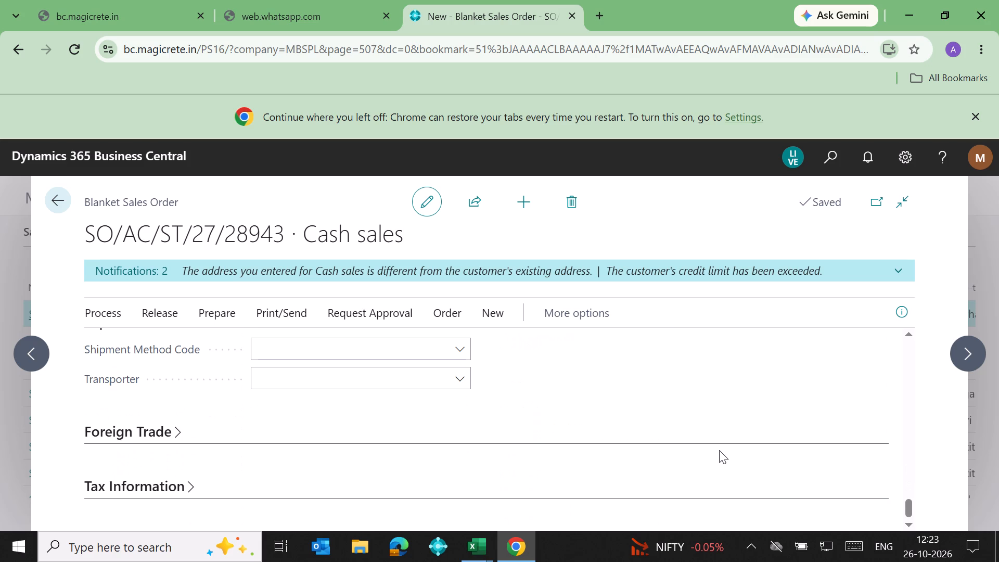
click(396, 345)
text(self)
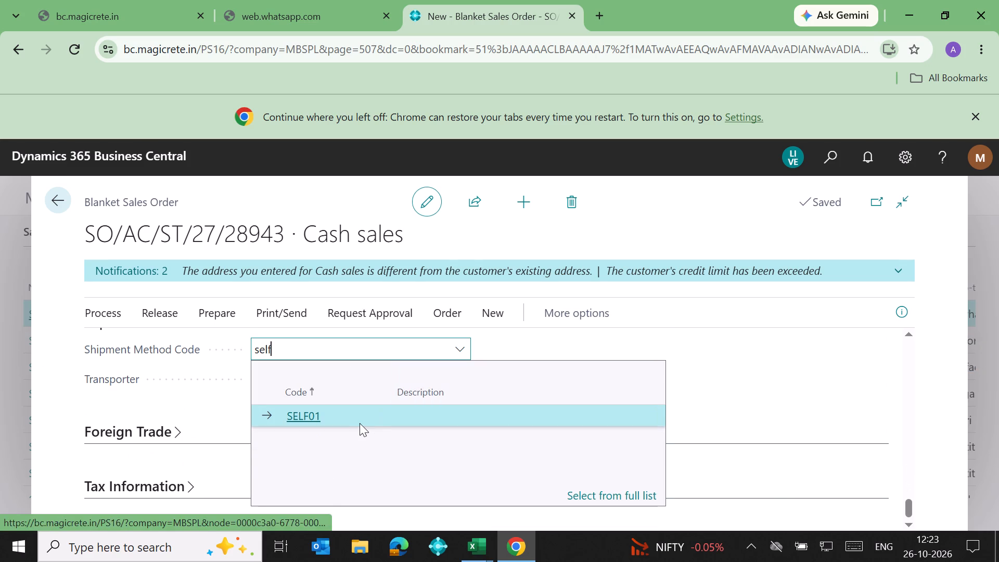
click(363, 417)
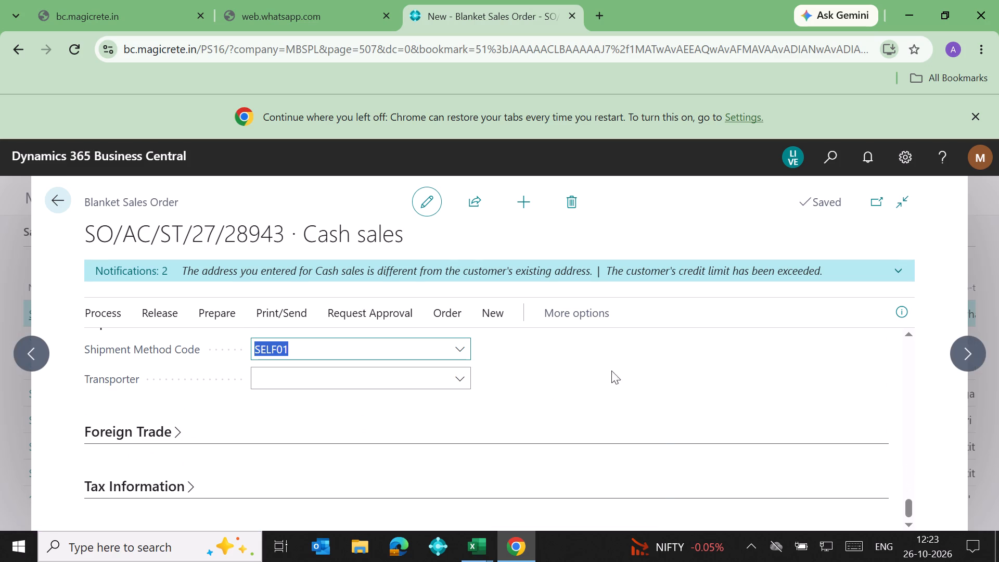
Enter item No. WS00006 on the first Item line of the blanket sales order.
click(907, 336)
triple_click(907, 336)
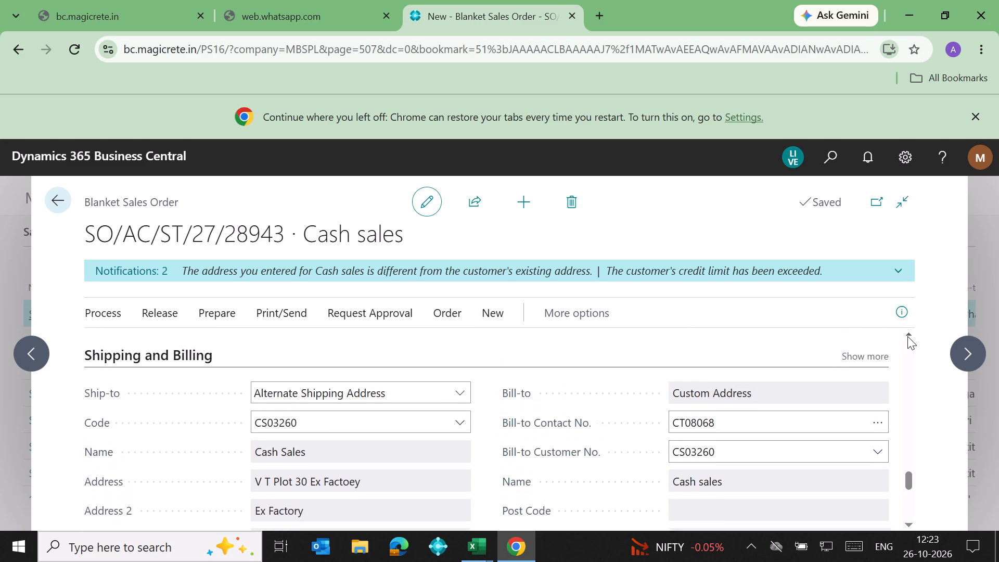
double_click(907, 336)
double_click(907, 336)
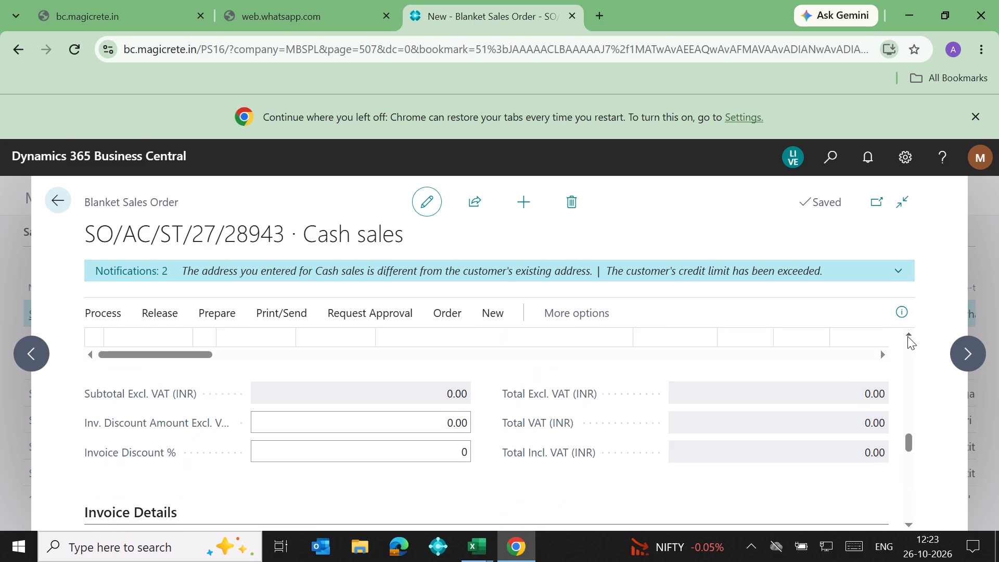
double_click(907, 336)
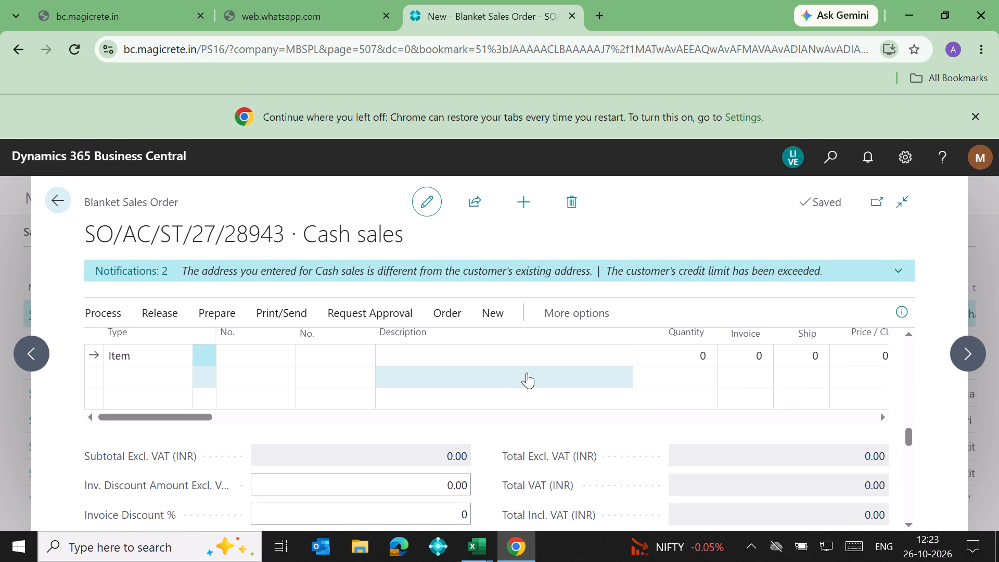
click(273, 360)
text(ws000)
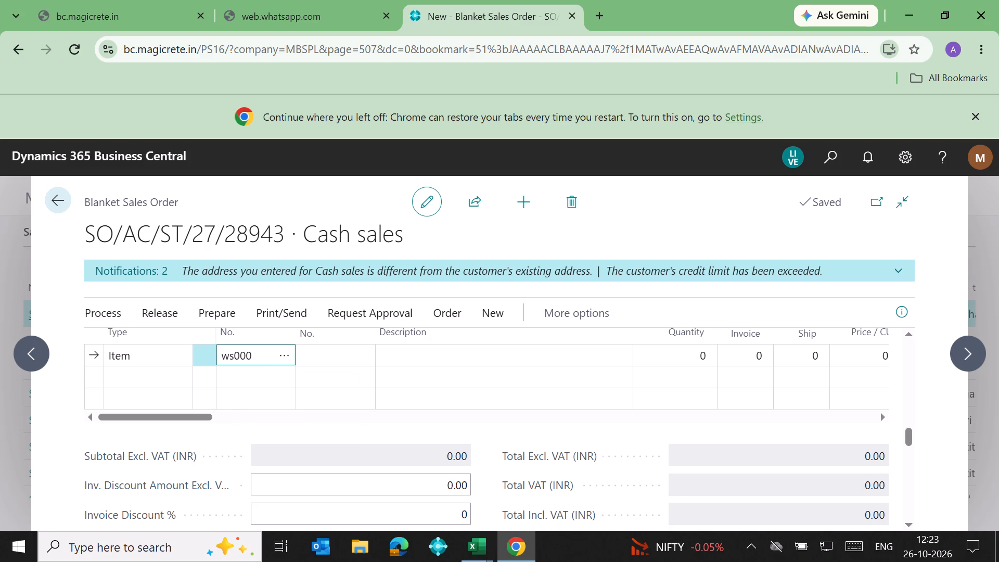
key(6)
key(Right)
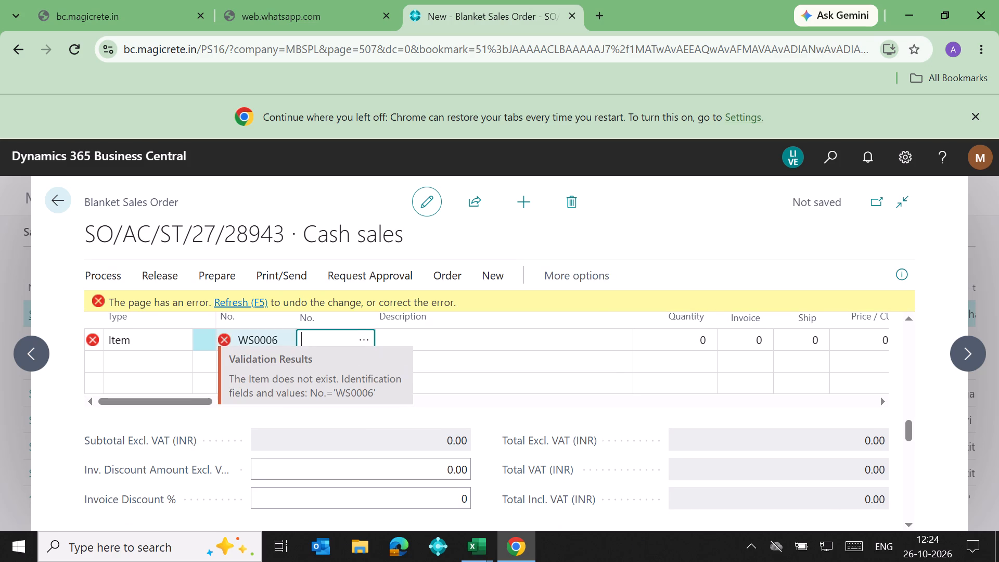
click(271, 342)
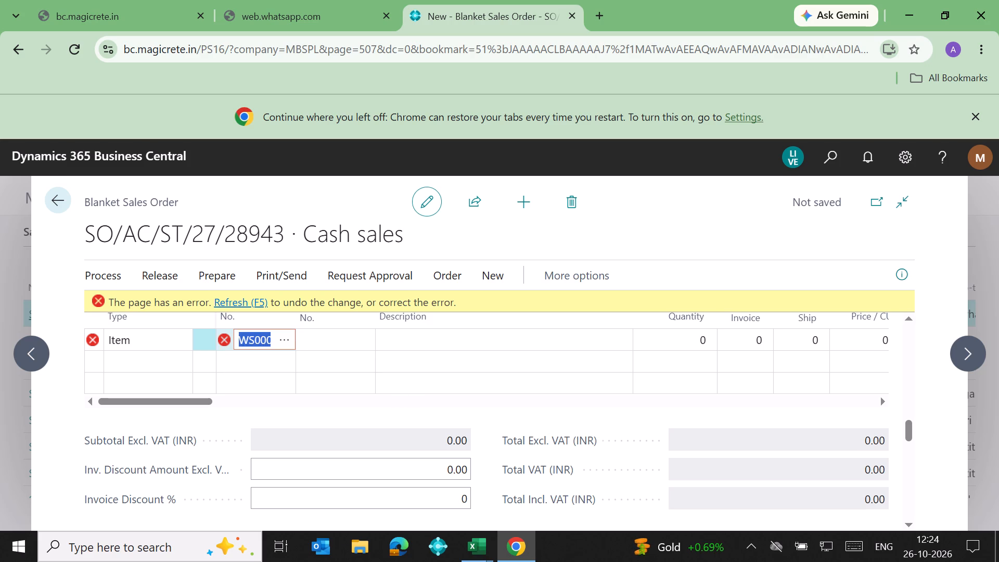
click(263, 339)
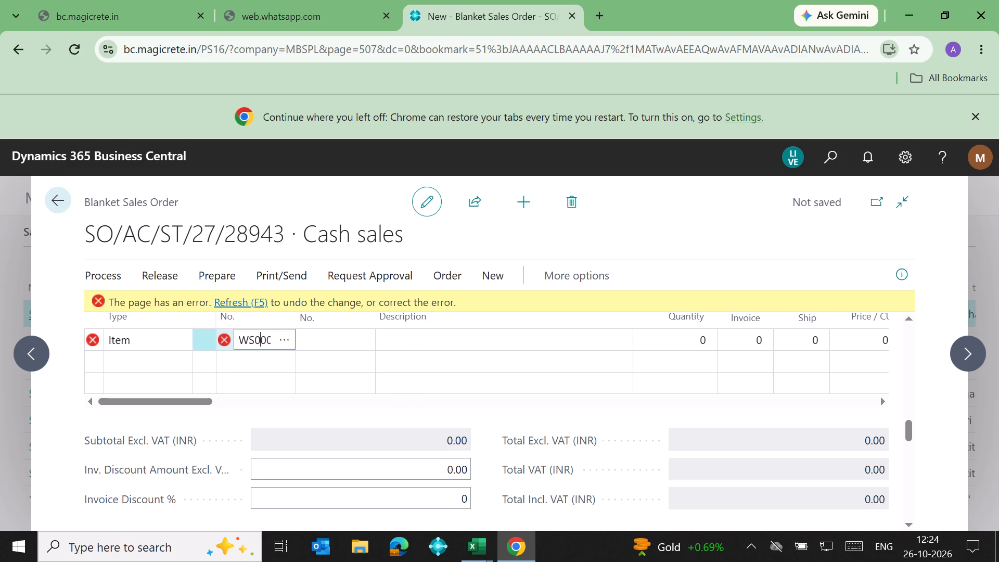
key(0)
key(Right)
key(Right)
key(Right)
key(Right)
key(Right)
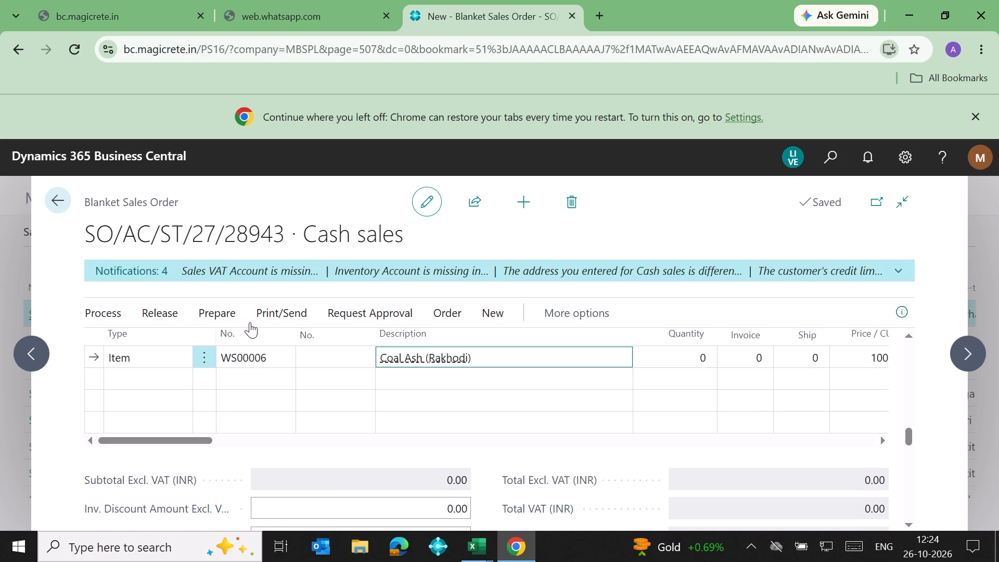
Choose the WS00006 Coal Ash (Rakhodi) sales price of 200 for the order line from the customer's sales prices.
click(276, 357)
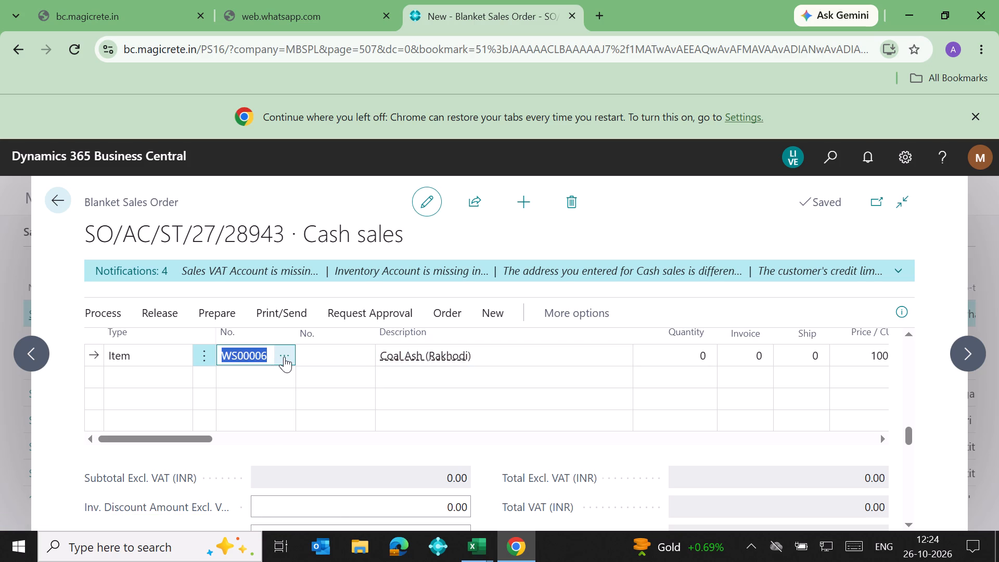
click(285, 356)
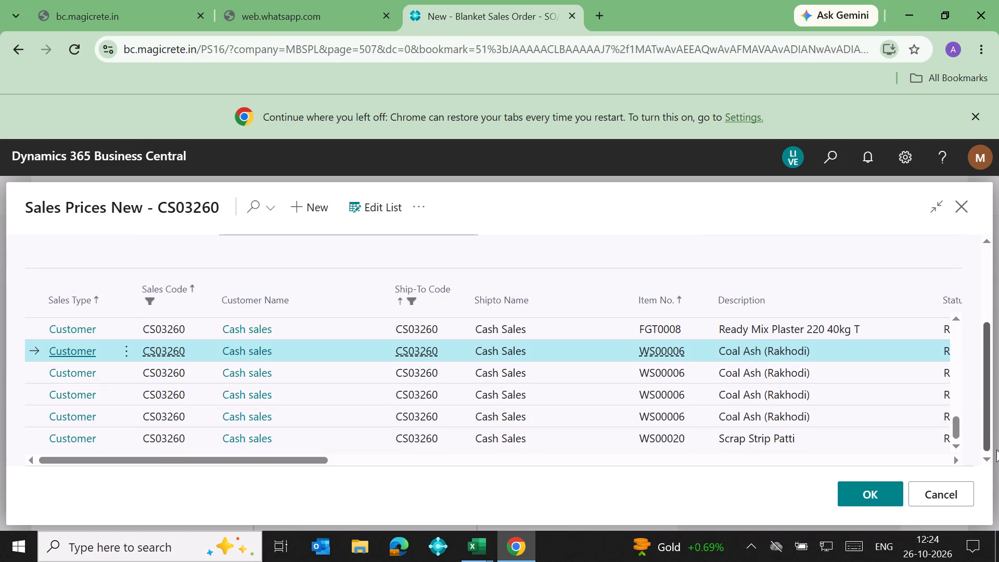
triple_click(985, 460)
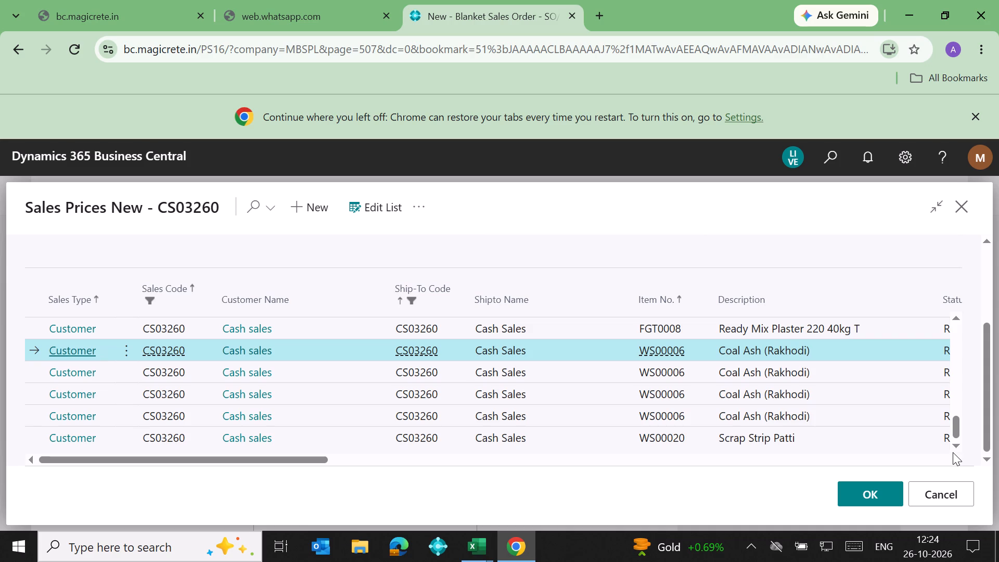
click(956, 461)
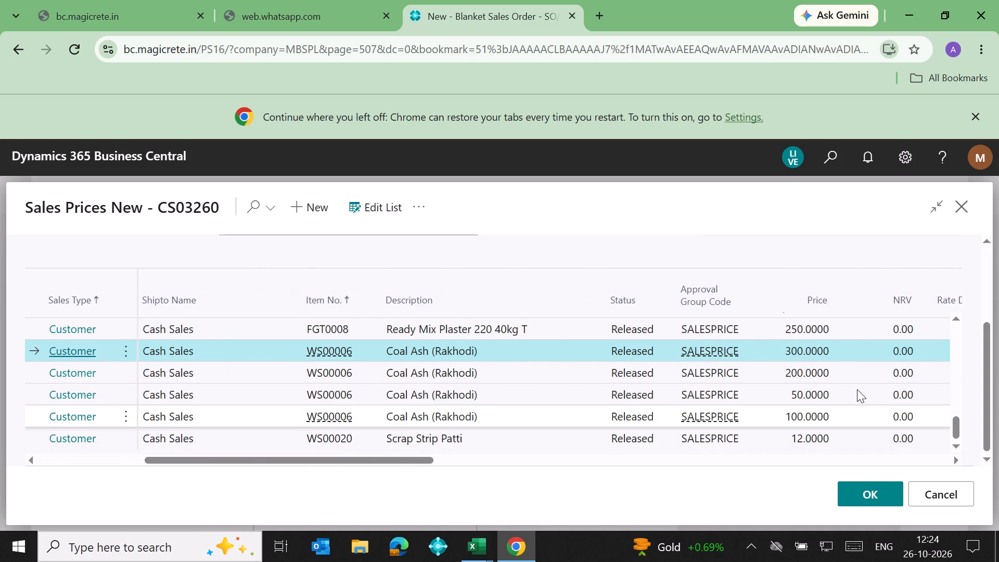
click(834, 375)
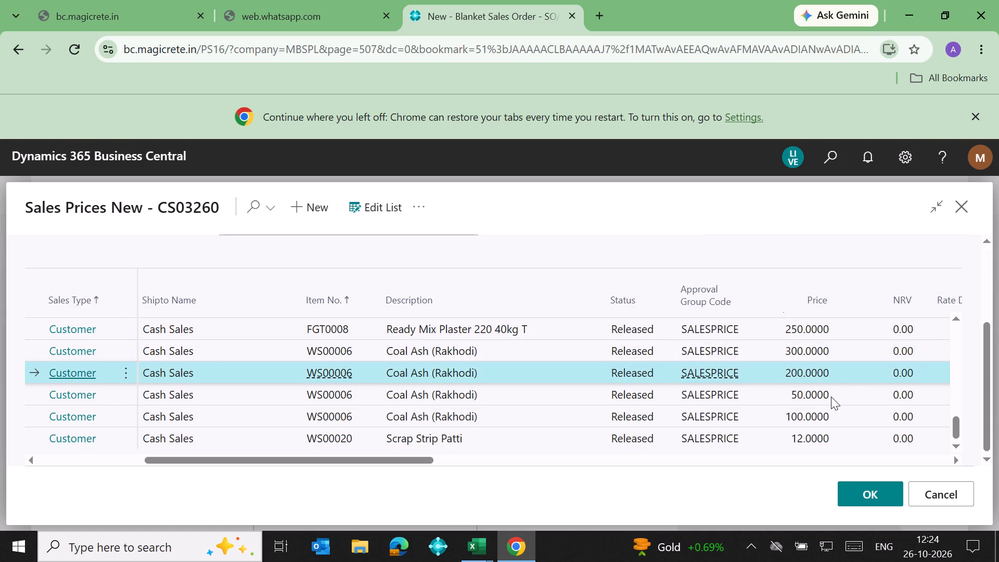
click(856, 492)
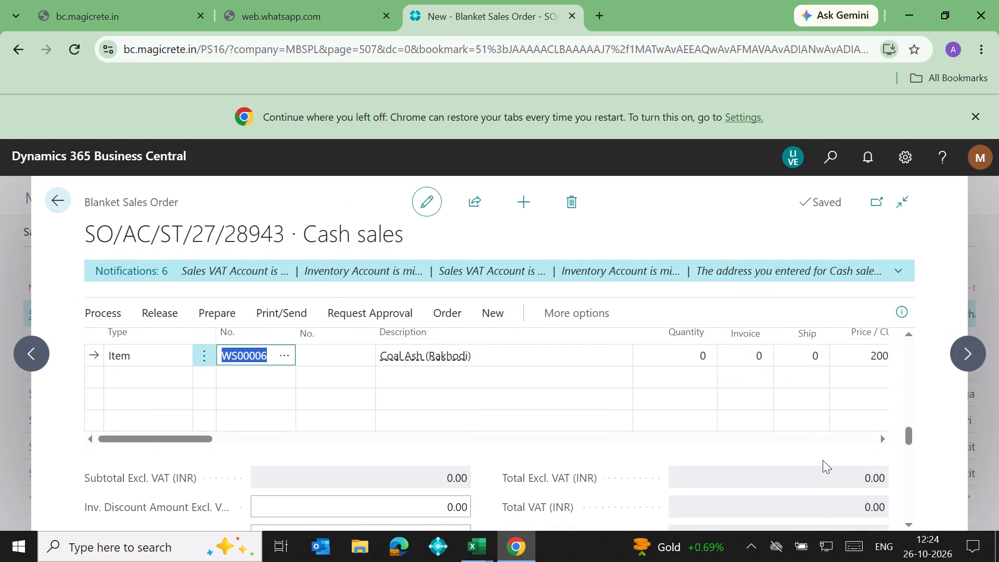
Open the Quantity of the WS00006 Coal Ash line for editing.
click(697, 356)
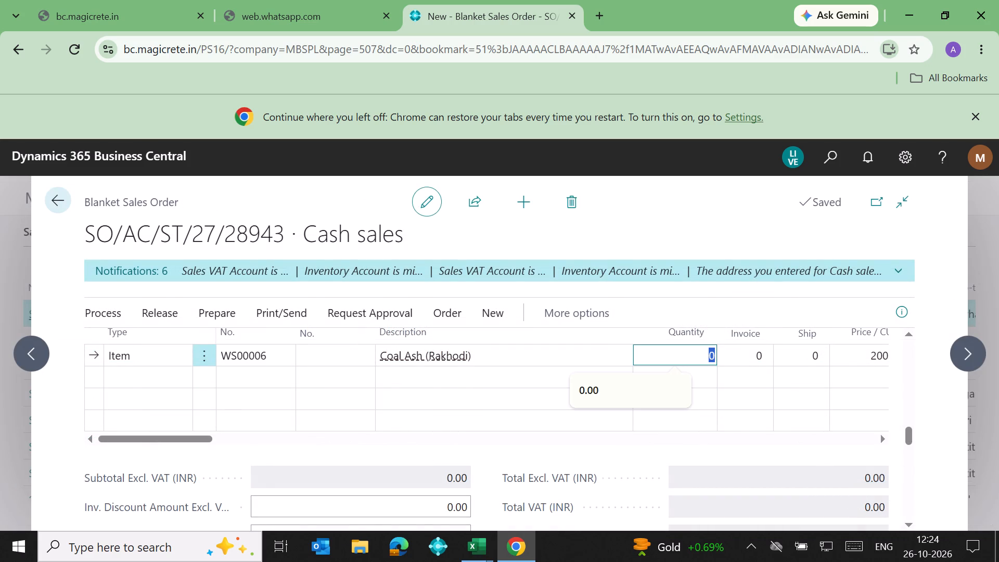
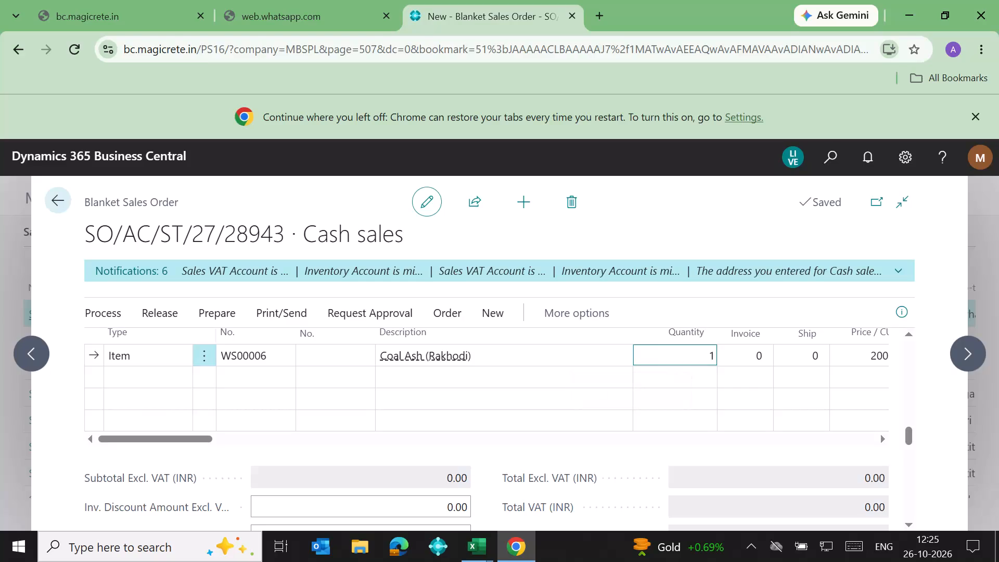
Set the Quantity of the WS00006 Coal Ash (Rakhodi) line to 19.570.
key(period)
text(570)
key(Right)
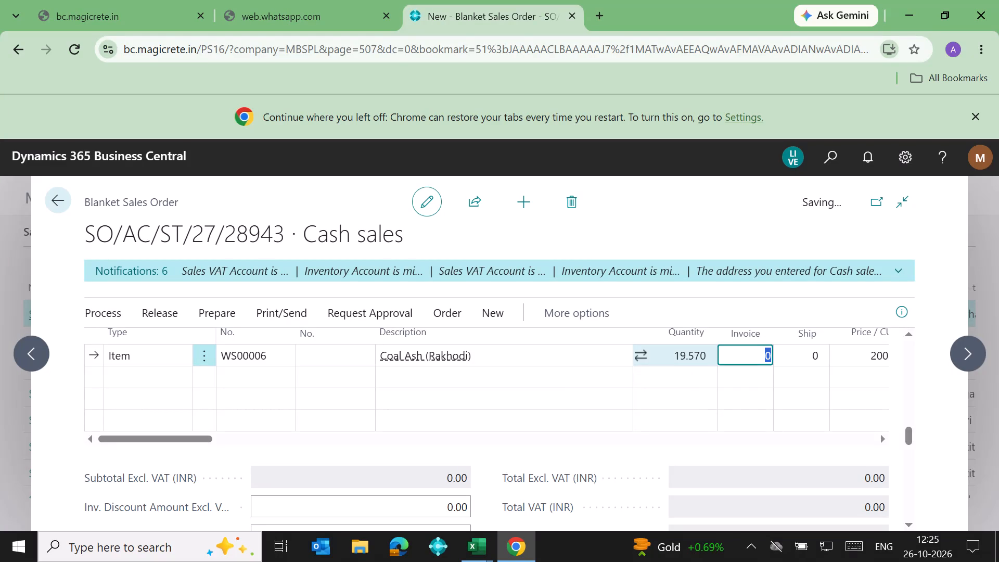
key(Right)
key(Right)
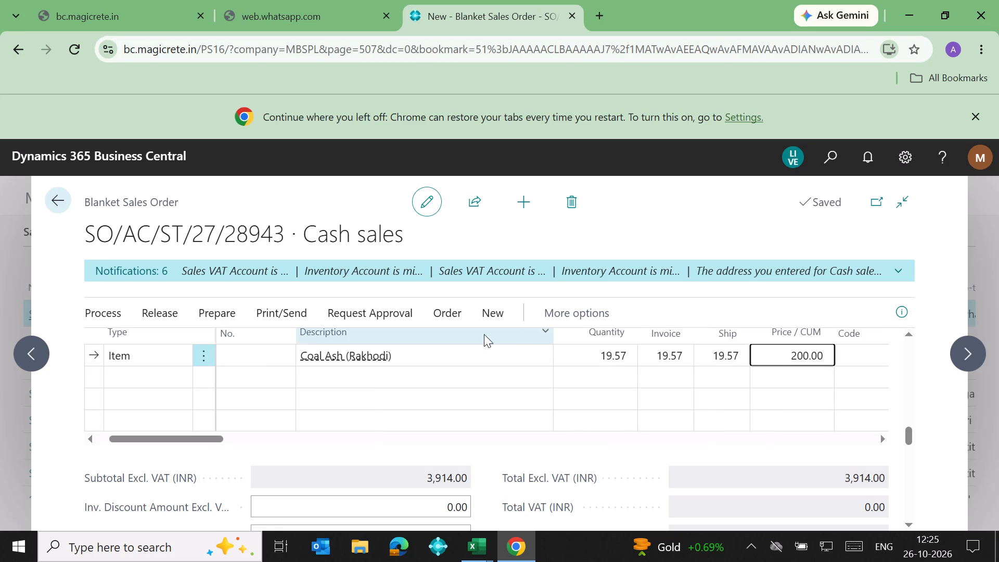
Send the approval request for blanket sales order SO/AC/ST/27/28943.
click(366, 313)
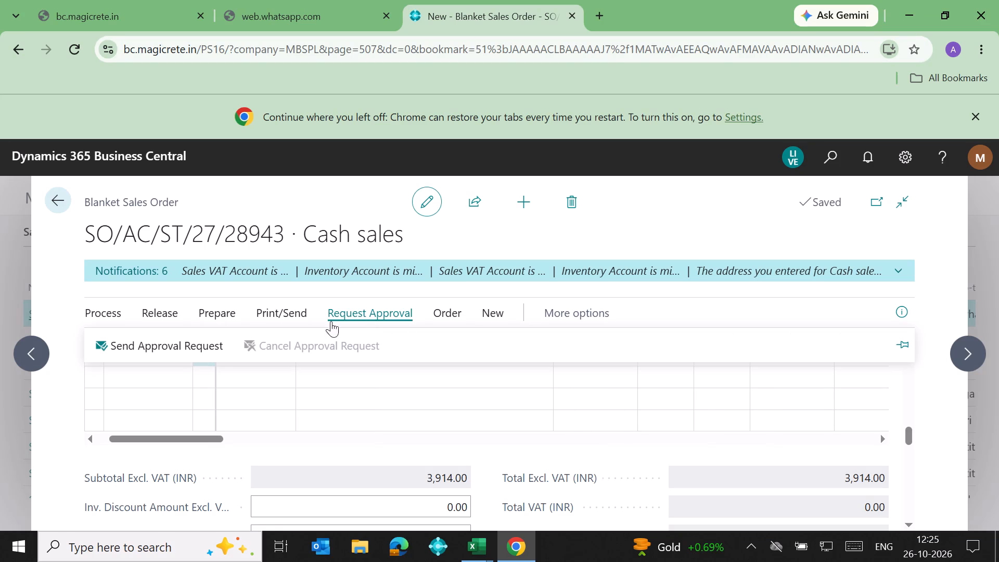
click(155, 341)
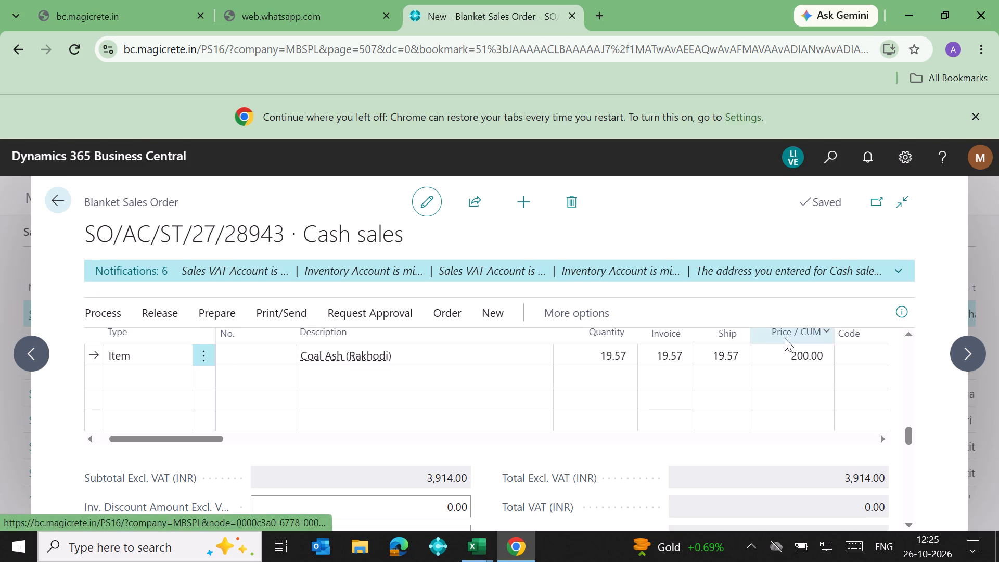
Review the blanket sales order's approval status, header details, item line, totals and shipping and billing information, and return to the Sales Orders list.
click(907, 334)
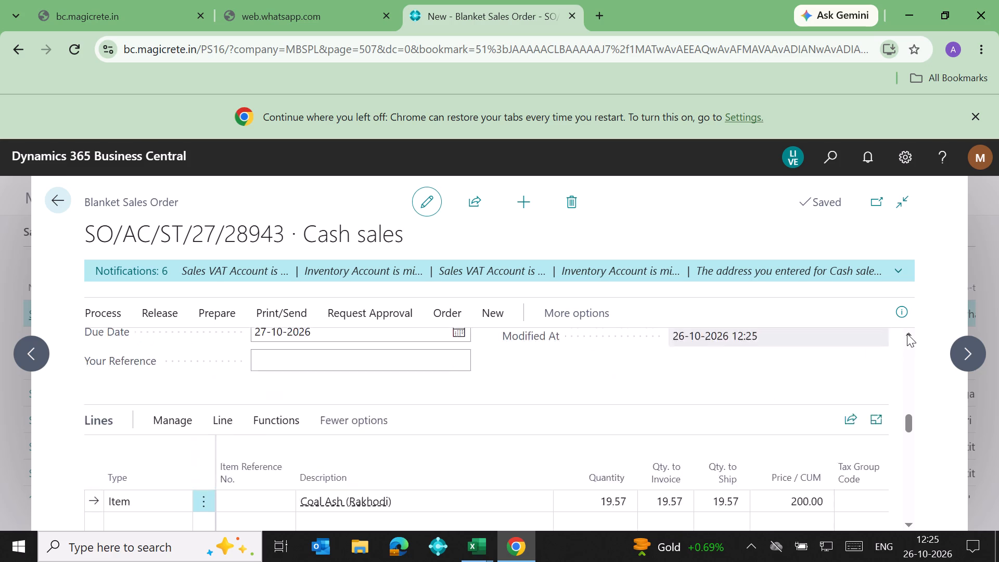
triple_click(907, 334)
click(907, 334)
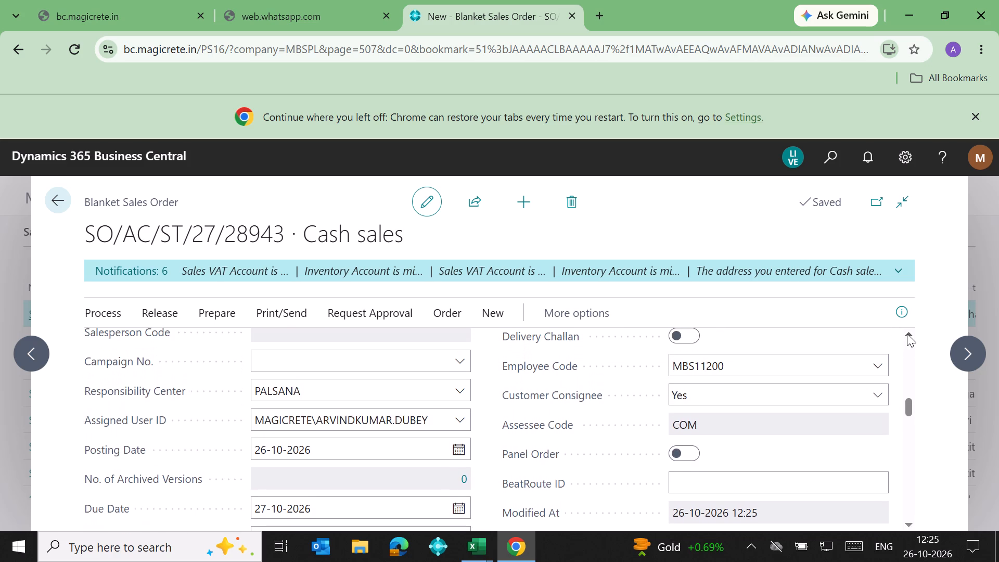
click(351, 313)
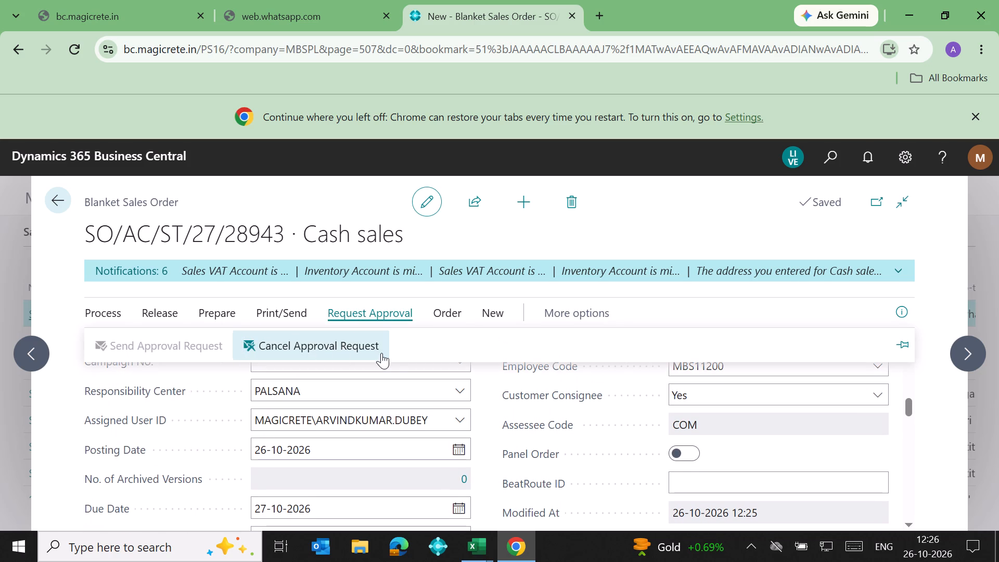
click(903, 198)
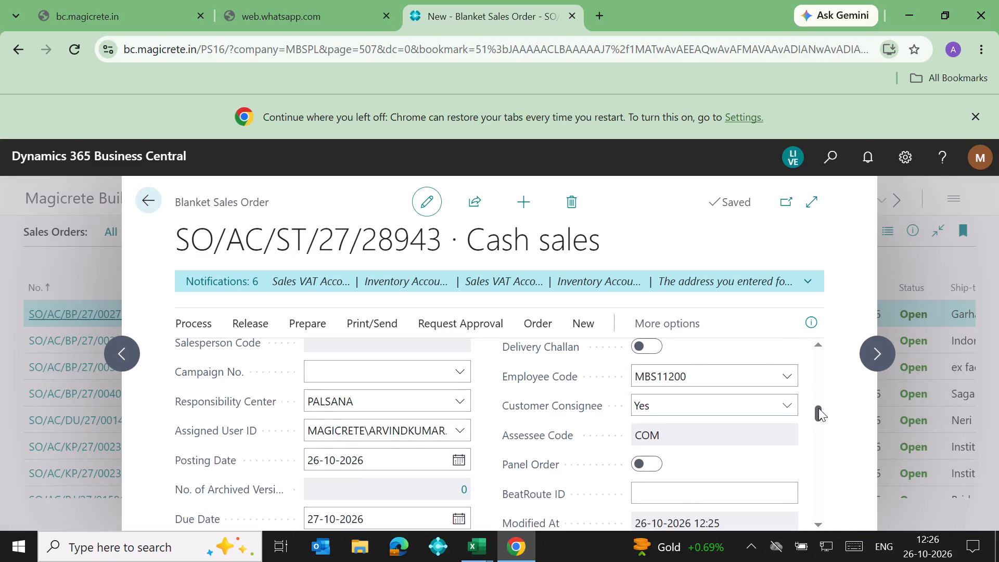
drag(818, 408, 814, 357)
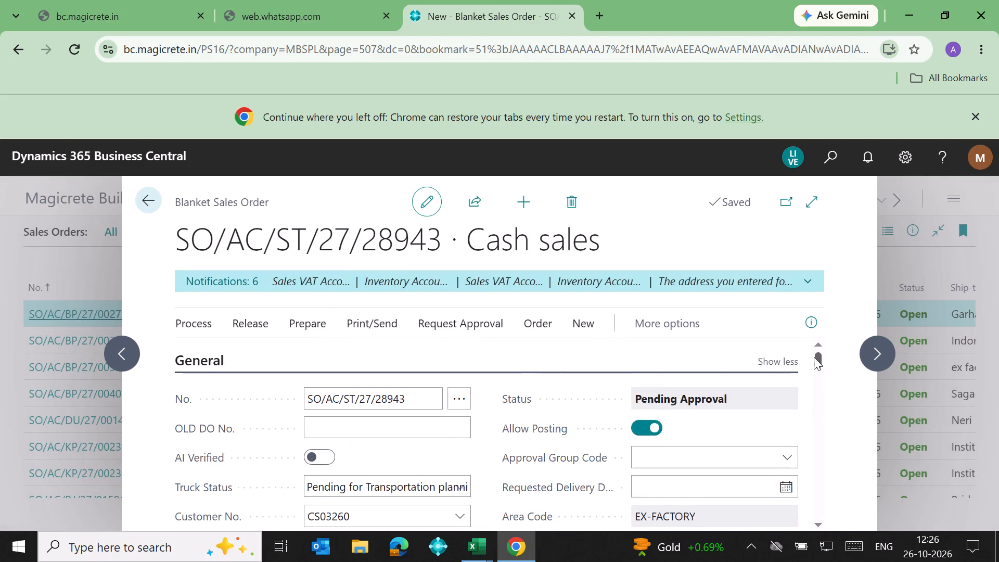
drag(814, 357, 825, 434)
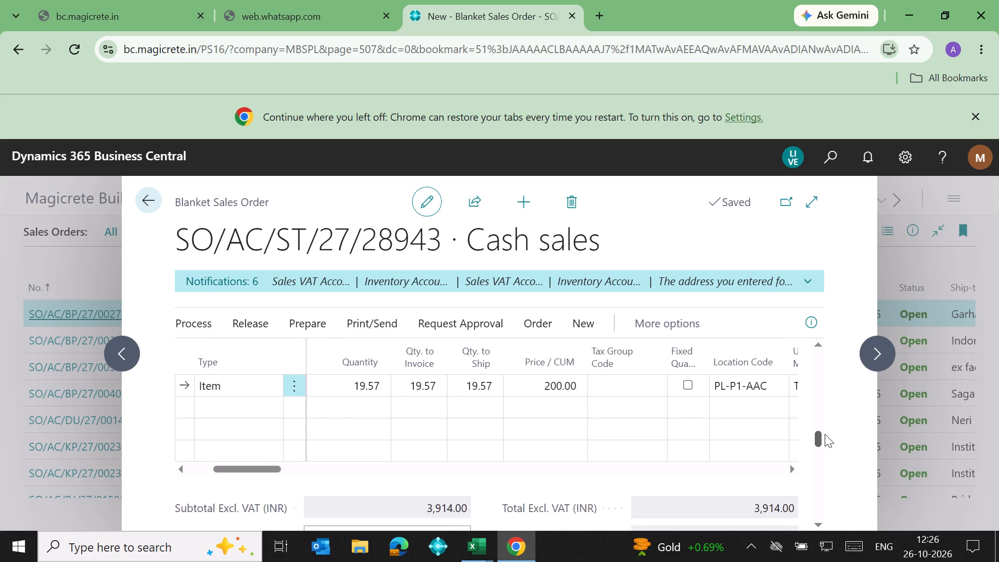
drag(825, 434, 825, 486)
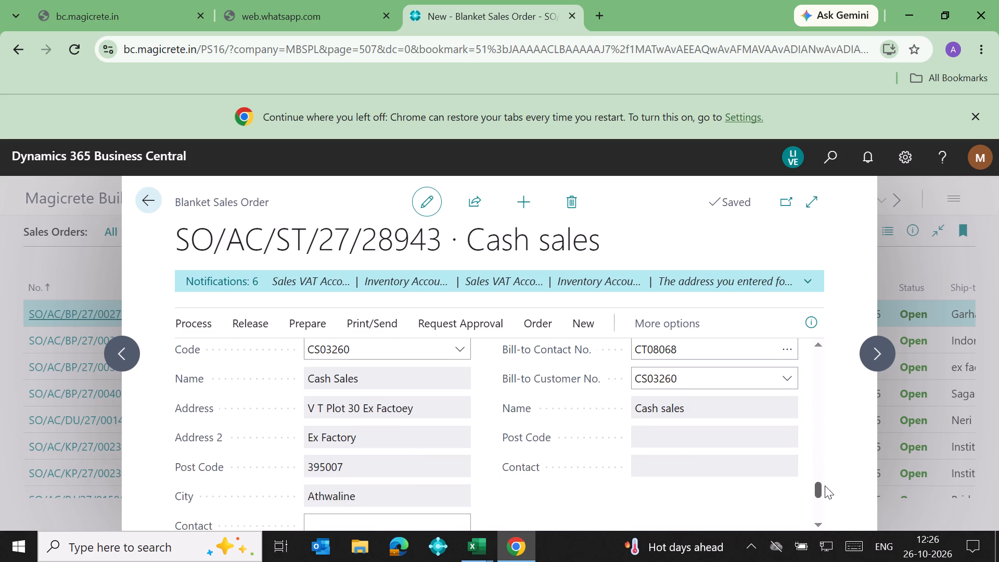
drag(825, 486, 815, 431)
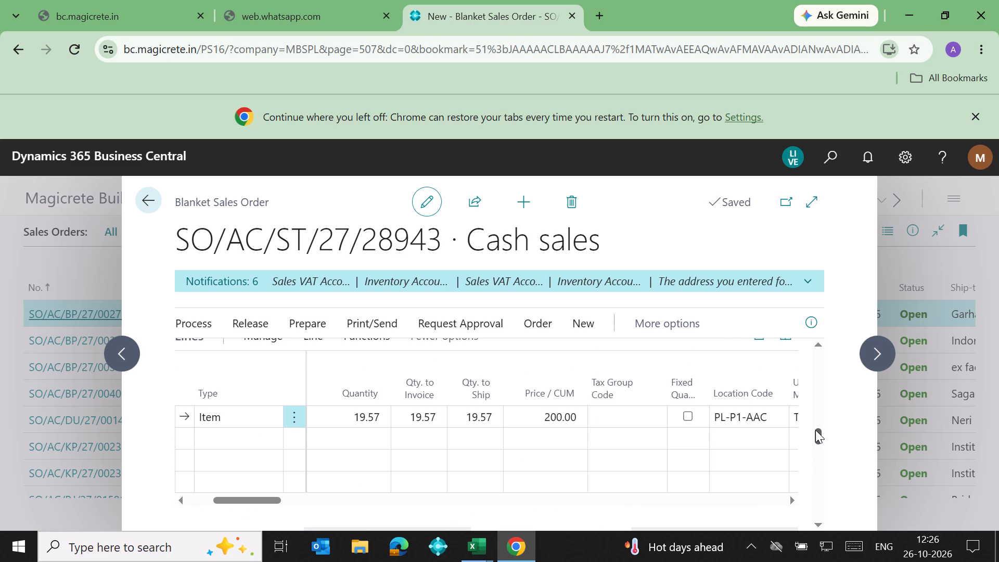
click(810, 202)
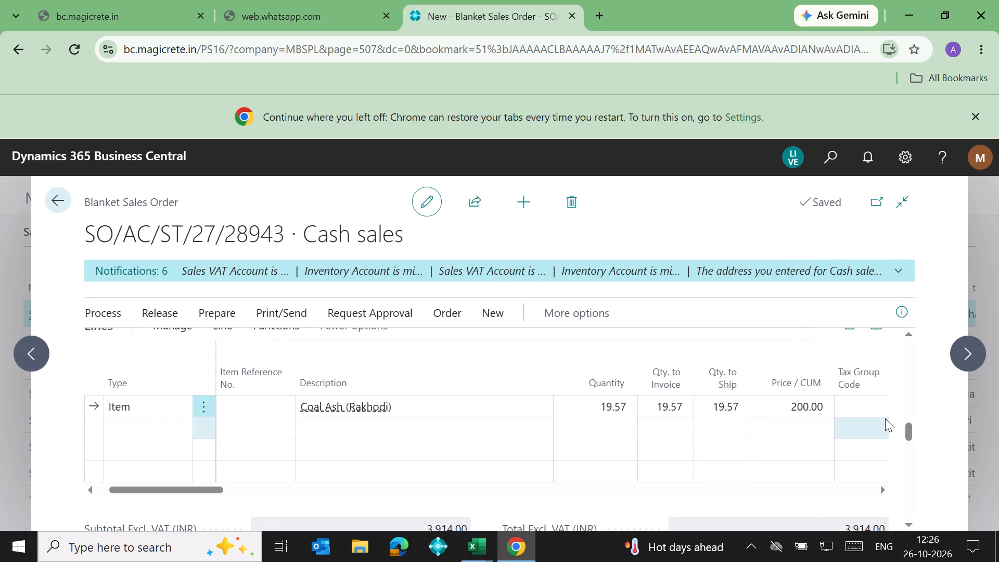
click(907, 431)
drag(907, 431, 907, 448)
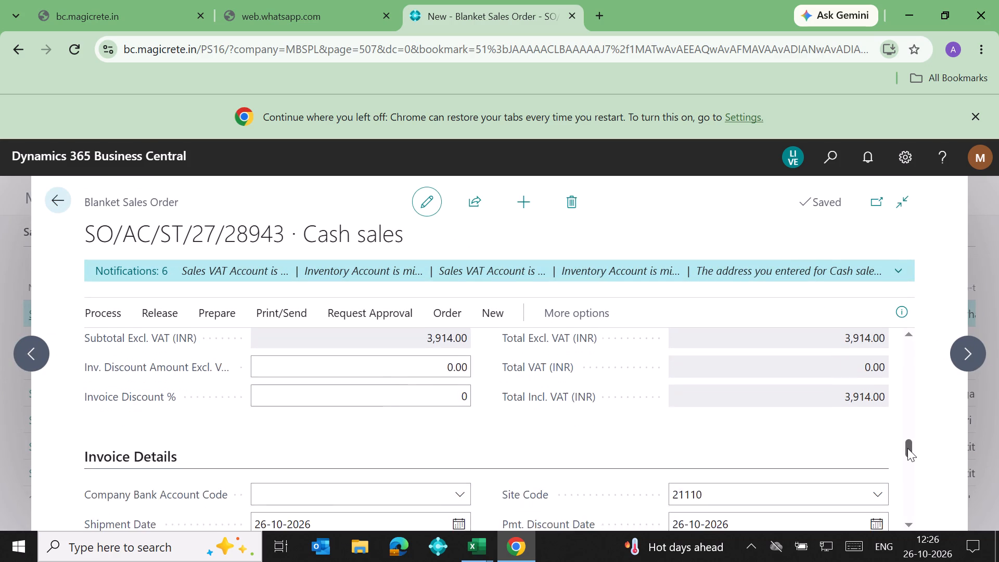
drag(907, 448, 907, 444)
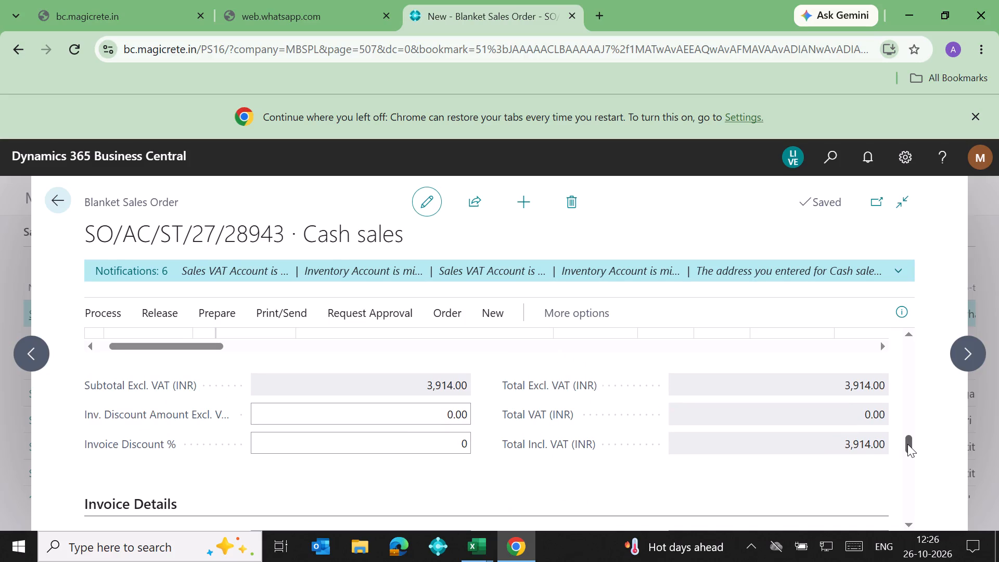
click(910, 336)
click(910, 336)
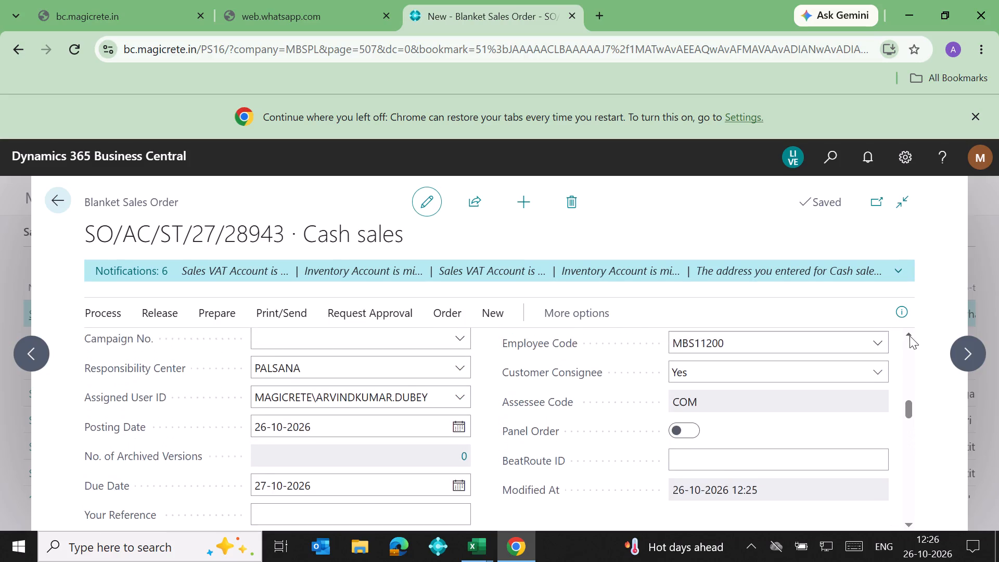
click(910, 336)
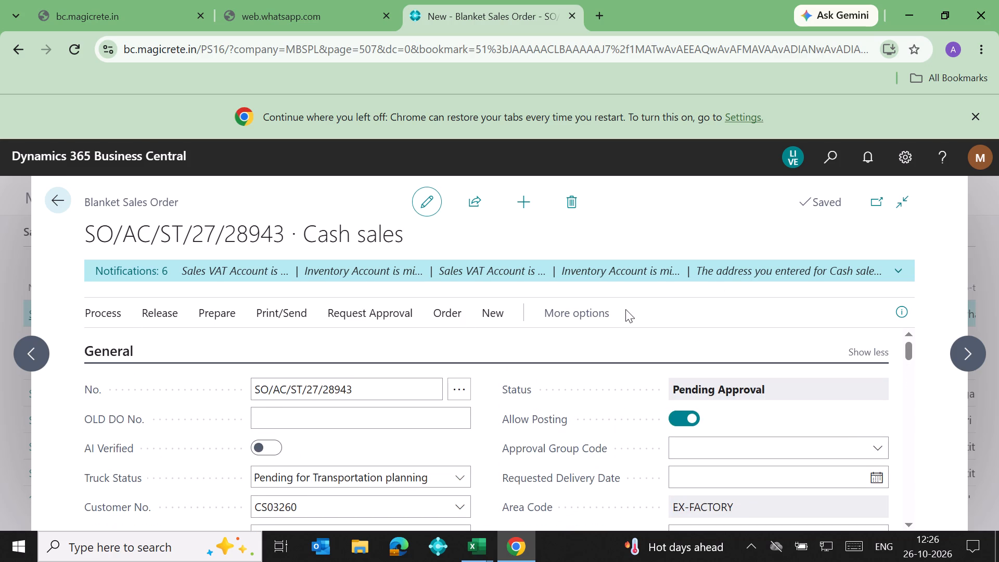
click(60, 202)
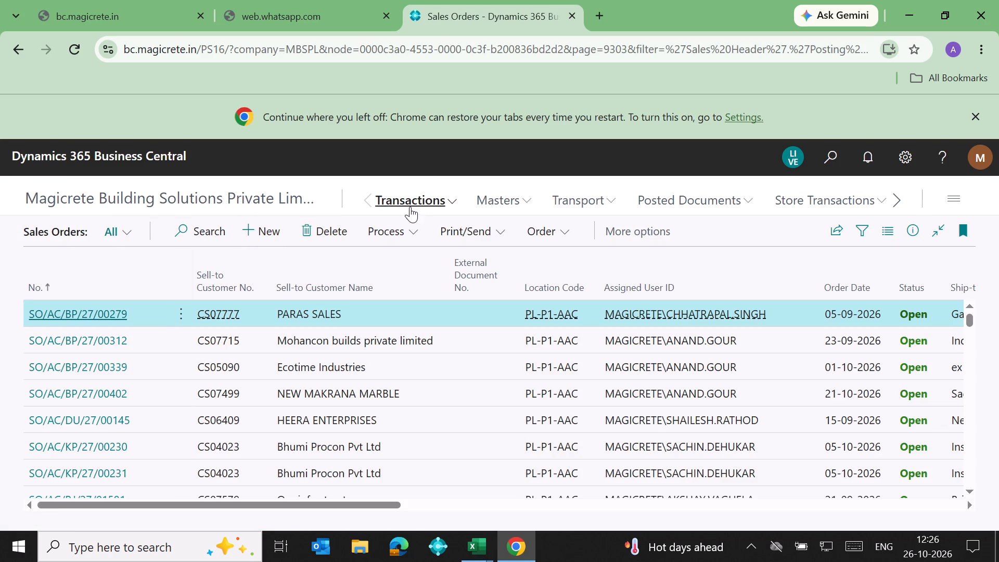
click(410, 205)
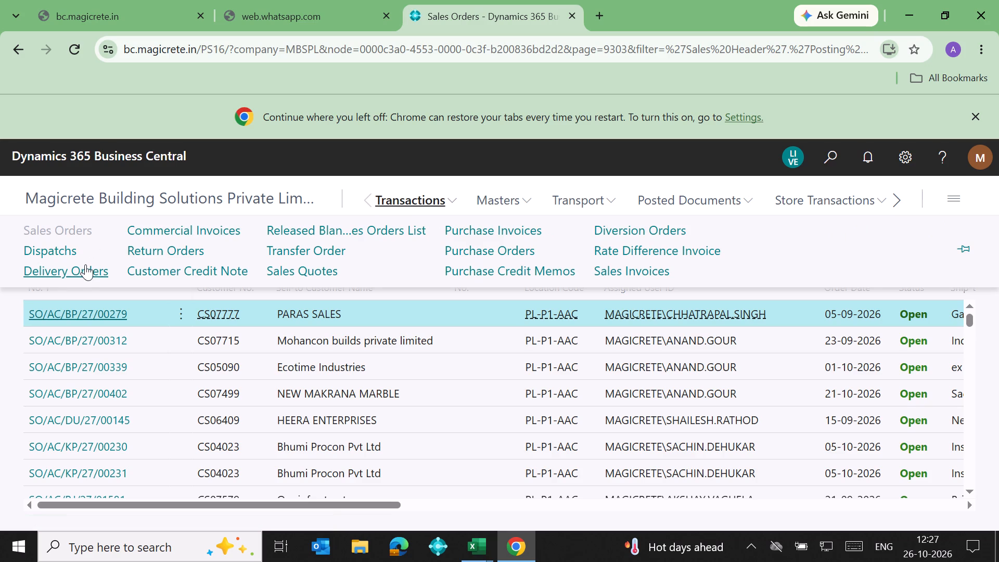
click(84, 269)
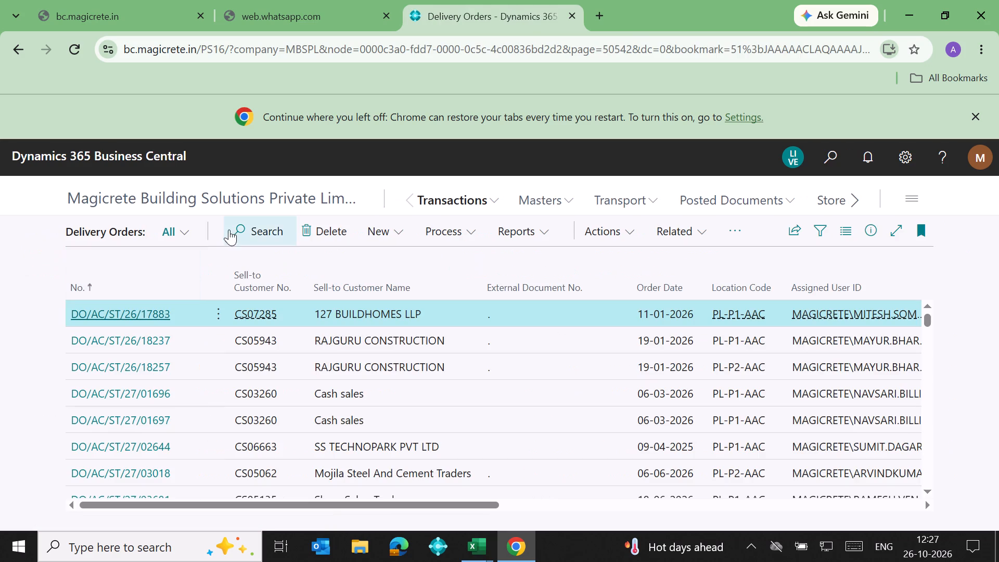
double_click(442, 203)
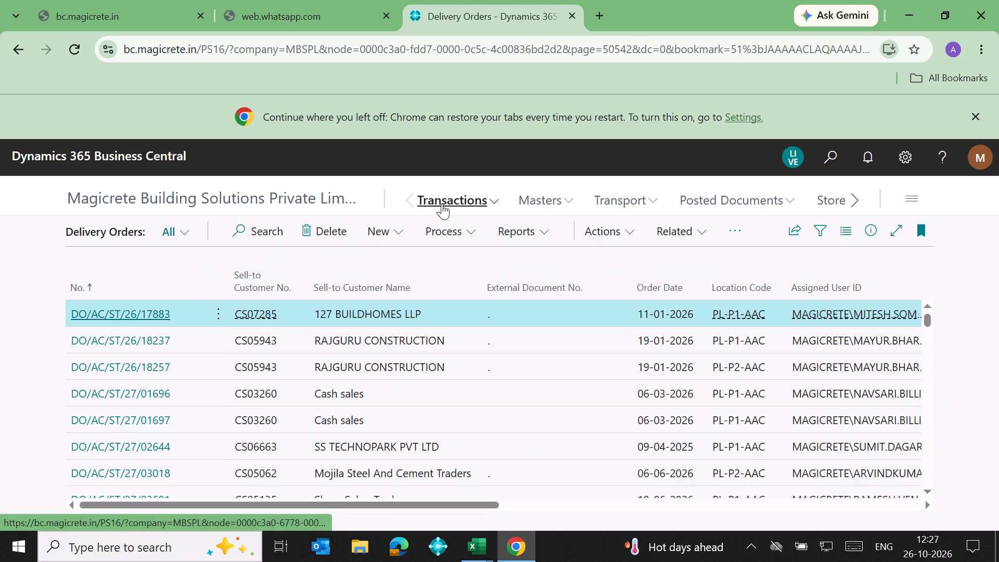
click(239, 234)
text(28)
text(943)
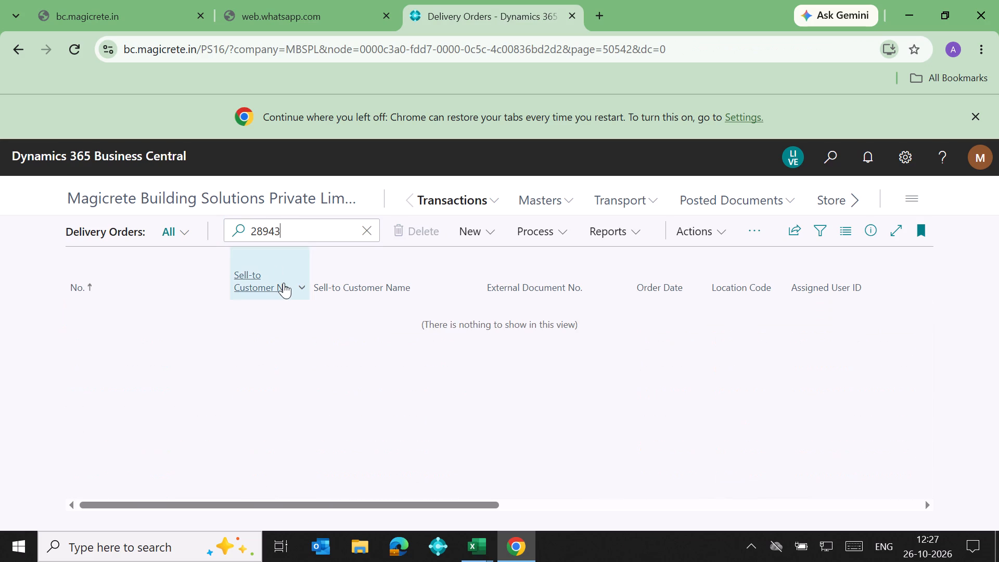
Search the Sales Orders list for 28943 and open blanket sales order SO/AC/ST/27/28943.
click(451, 200)
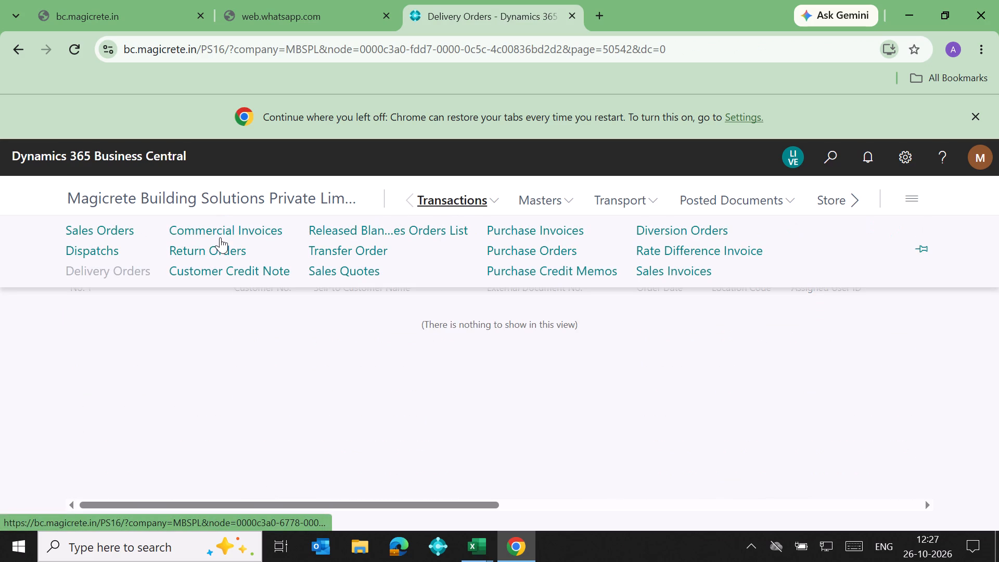
click(92, 231)
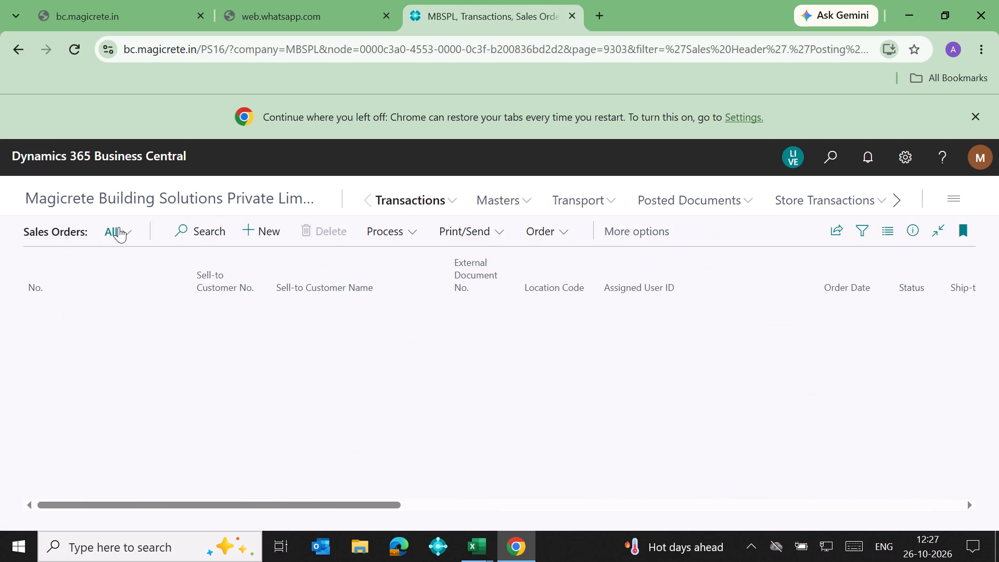
click(183, 229)
text(28)
key(9)
text(43)
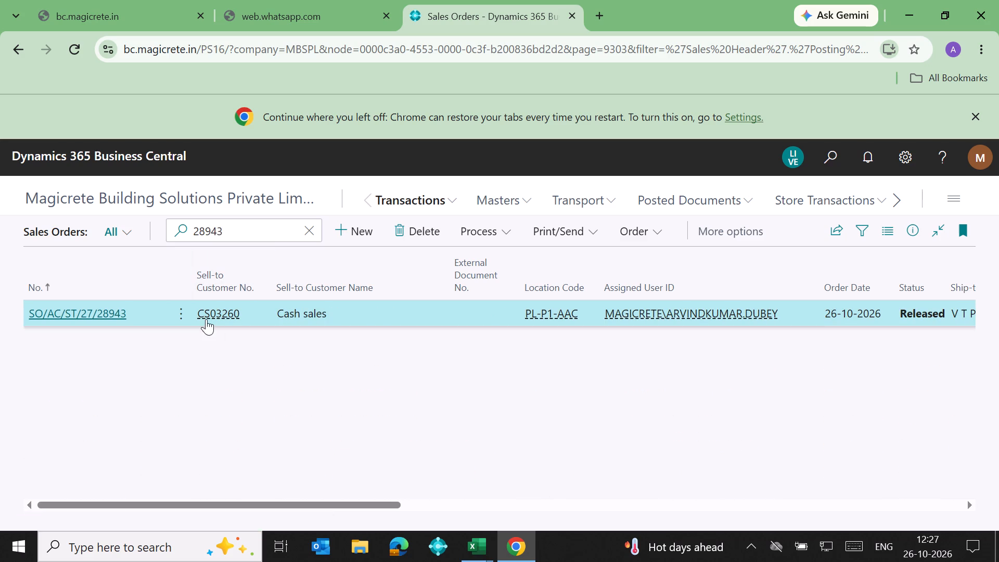
click(110, 312)
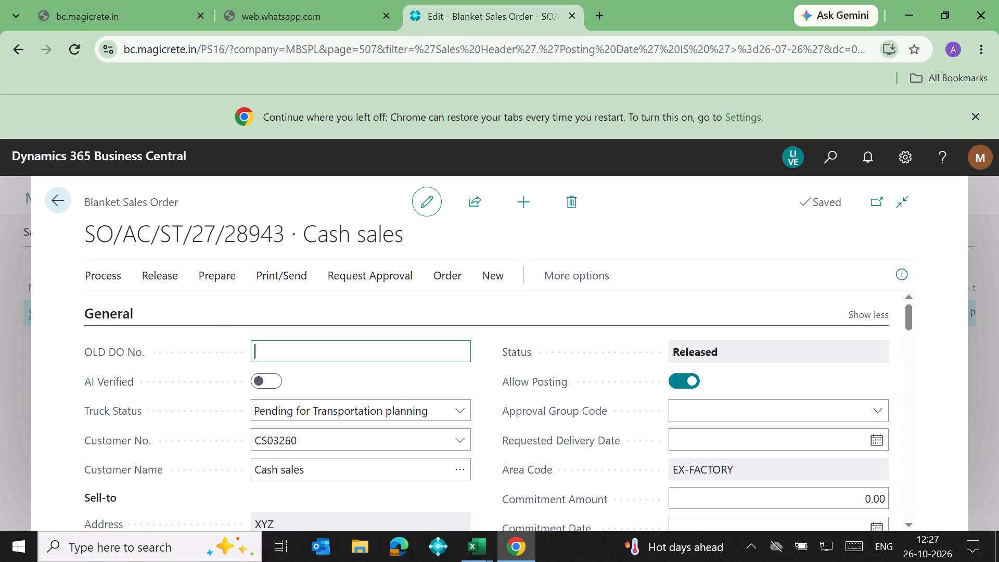
Make an order from blanket sales order SO/AC/ST/27/28943 with its Coal Ash line, and return to the Sales Orders list.
click(906, 521)
click(906, 521)
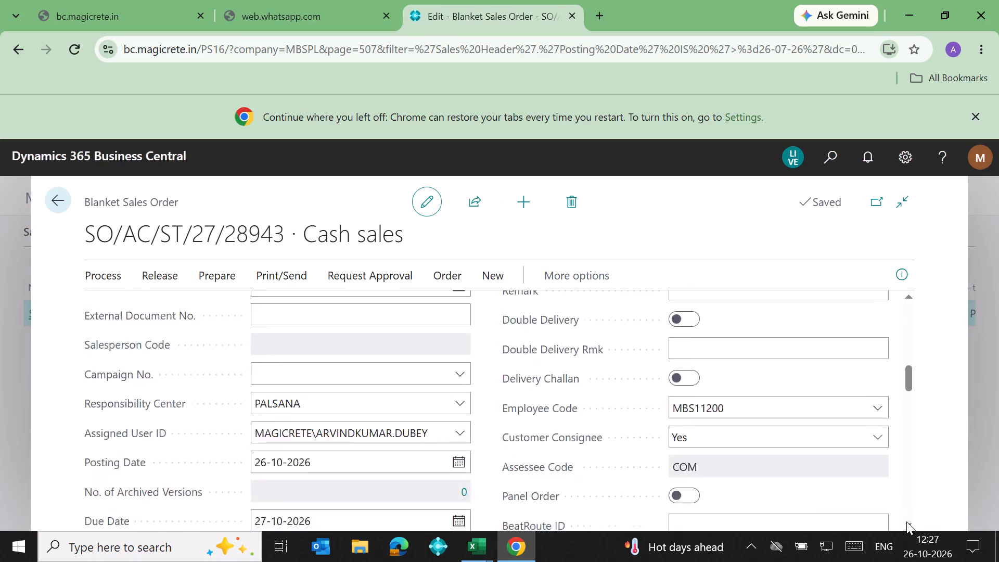
double_click(906, 521)
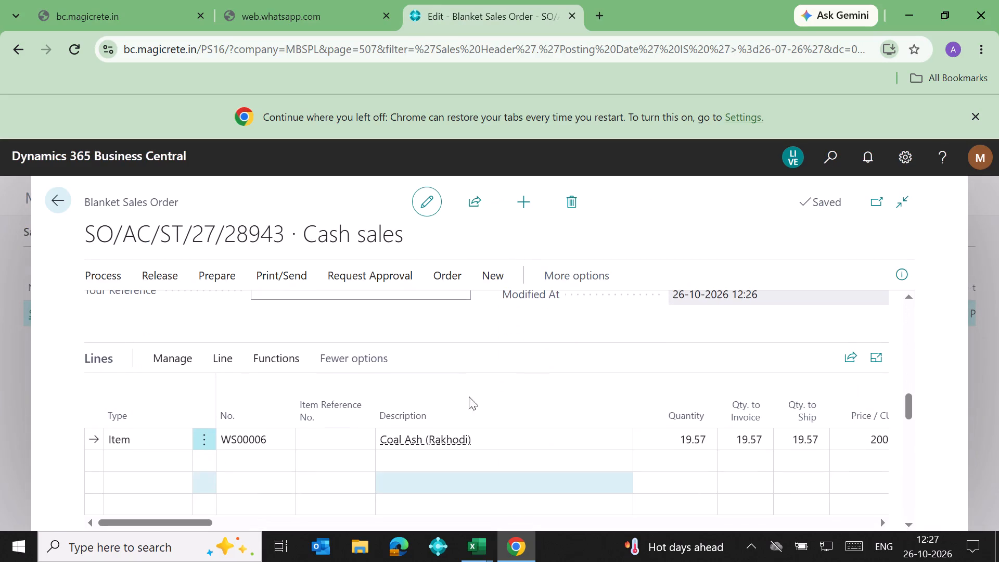
click(107, 277)
click(139, 307)
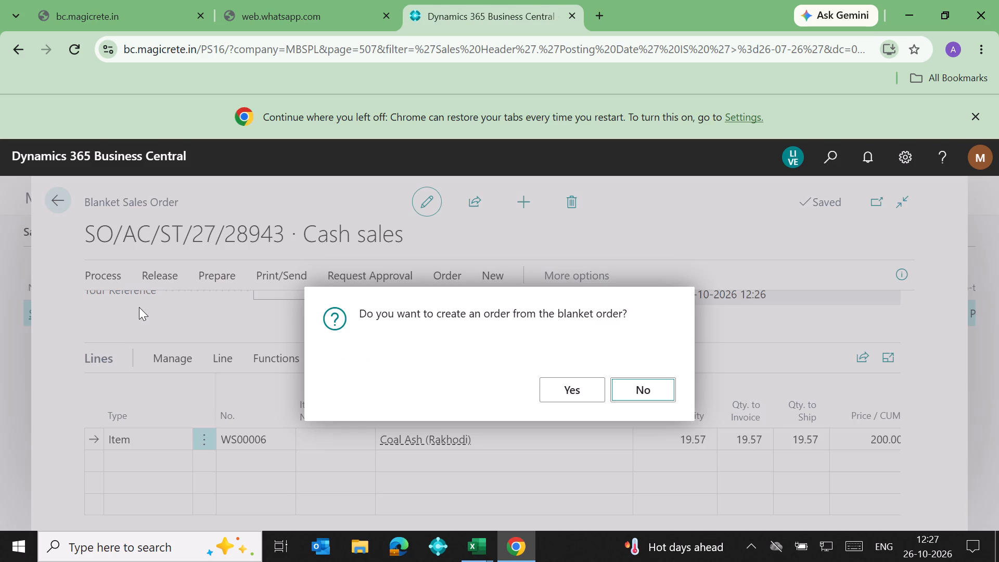
click(573, 388)
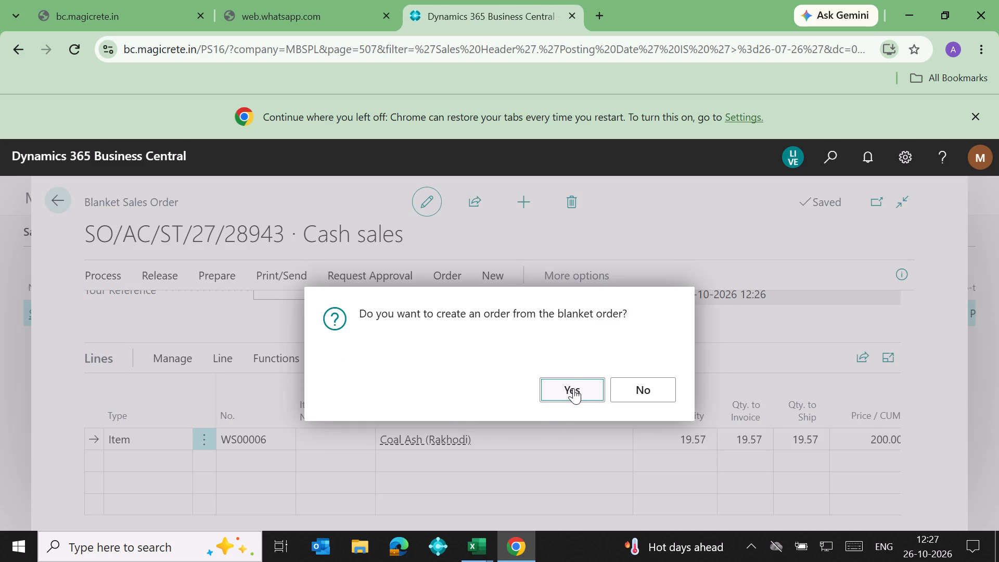
click(573, 388)
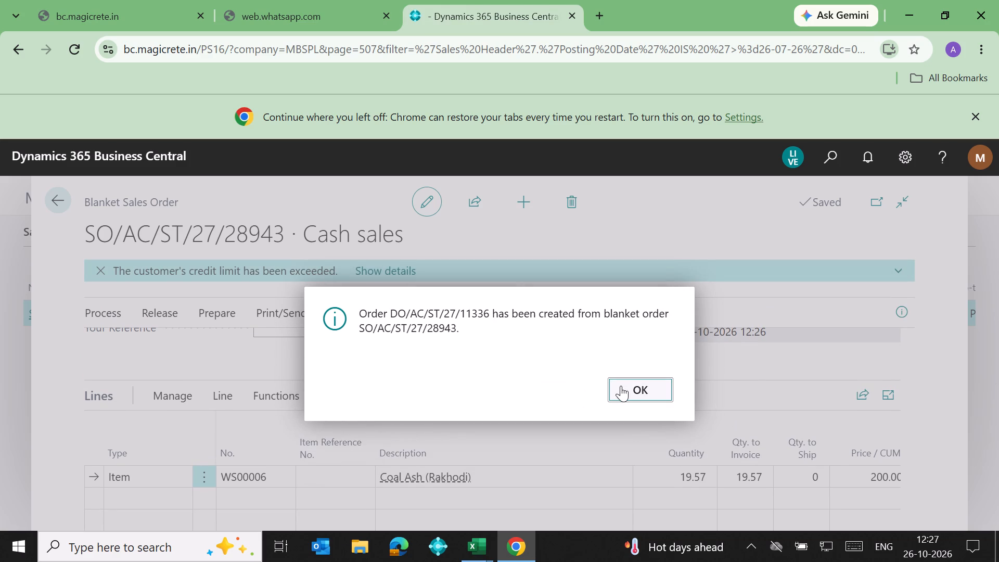
click(625, 388)
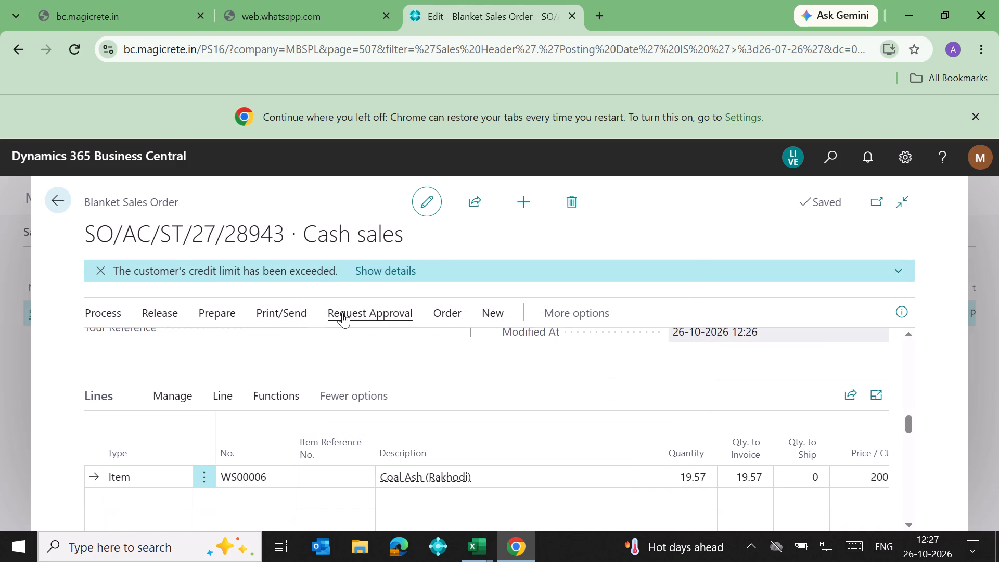
click(61, 199)
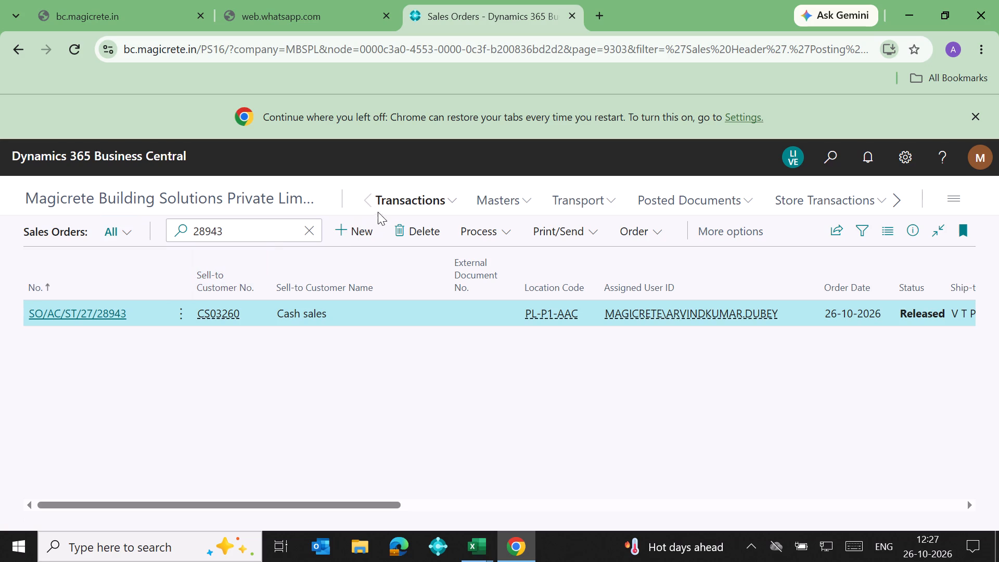
Search the Delivery Orders list for cash sales, sort it by latest order date, and open delivery order DO/AC/ST/27/11336.
click(393, 201)
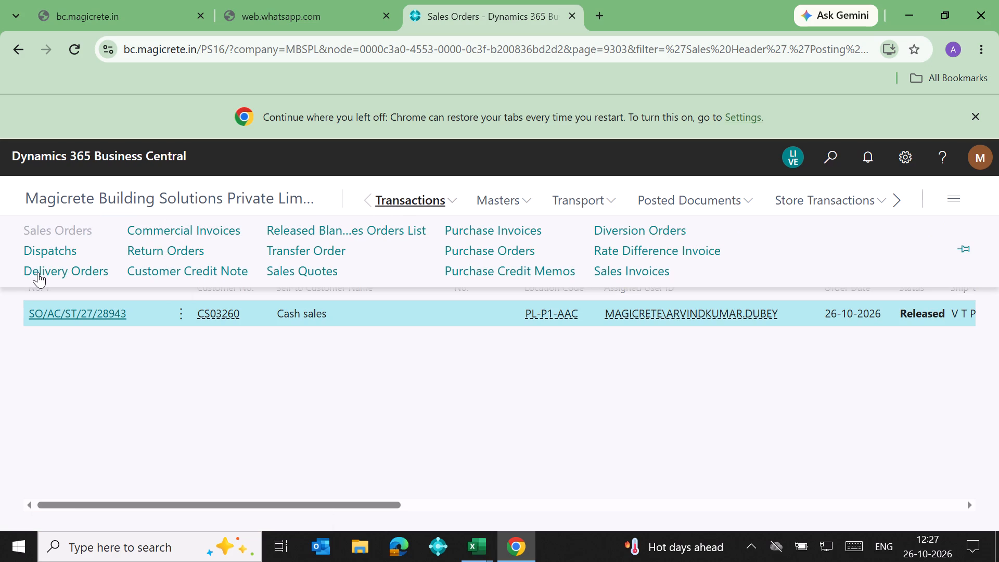
click(38, 272)
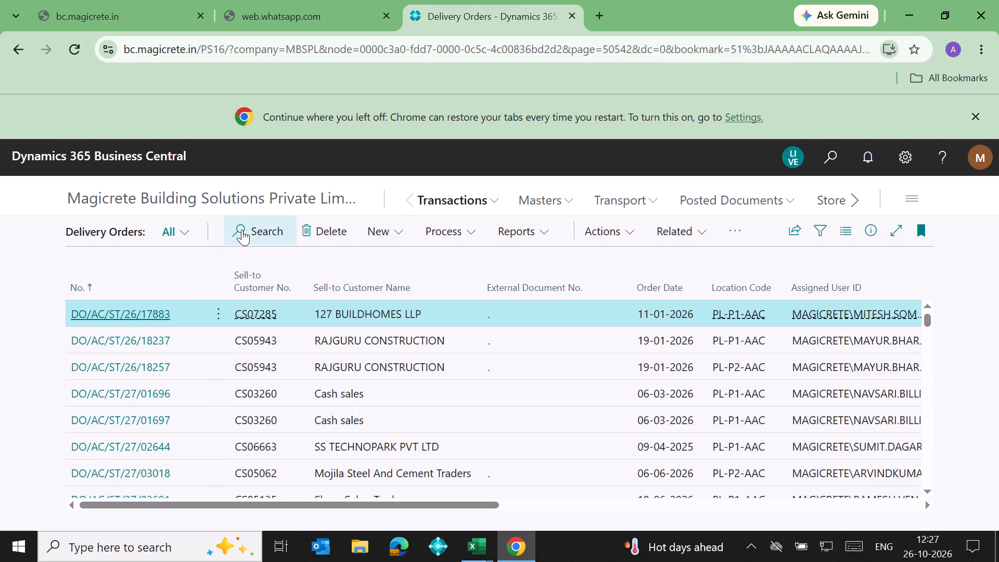
click(242, 229)
text(cash sales)
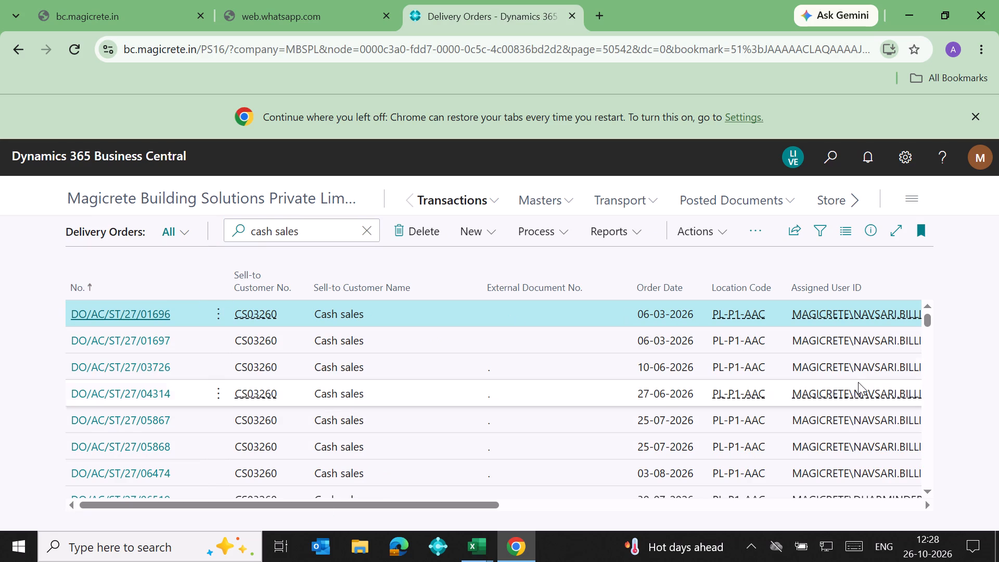
triple_click(929, 471)
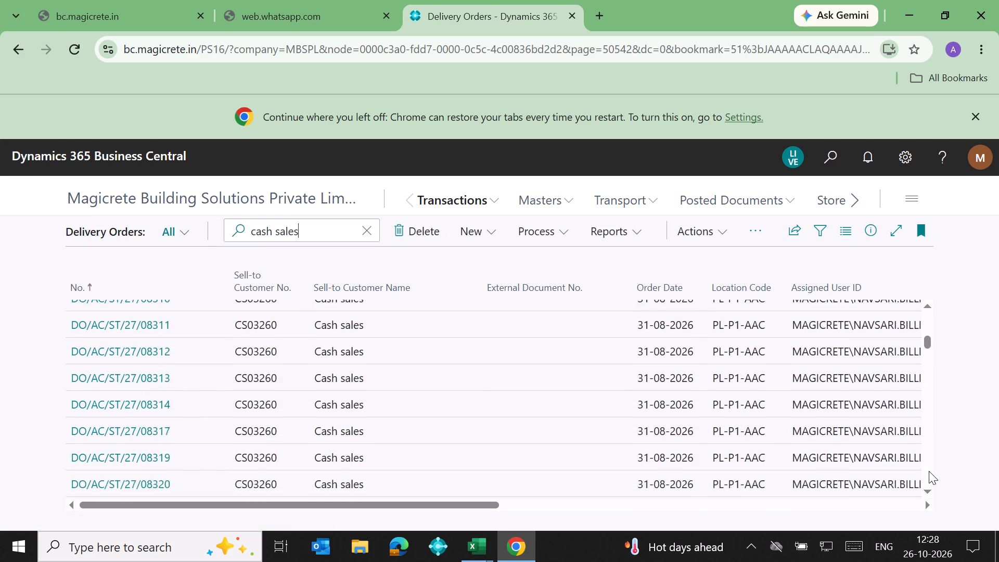
click(929, 471)
drag(925, 333, 925, 328)
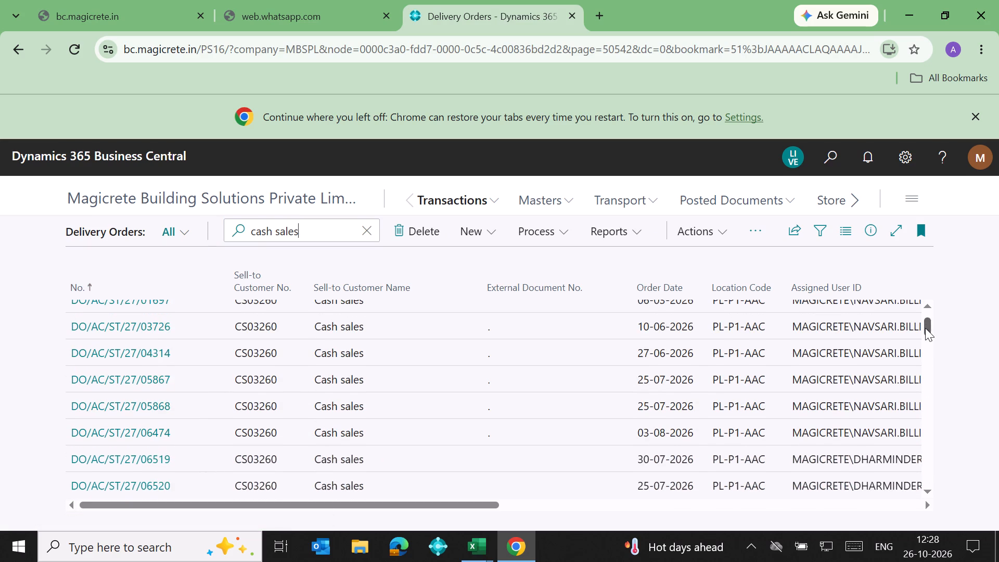
drag(925, 328, 926, 303)
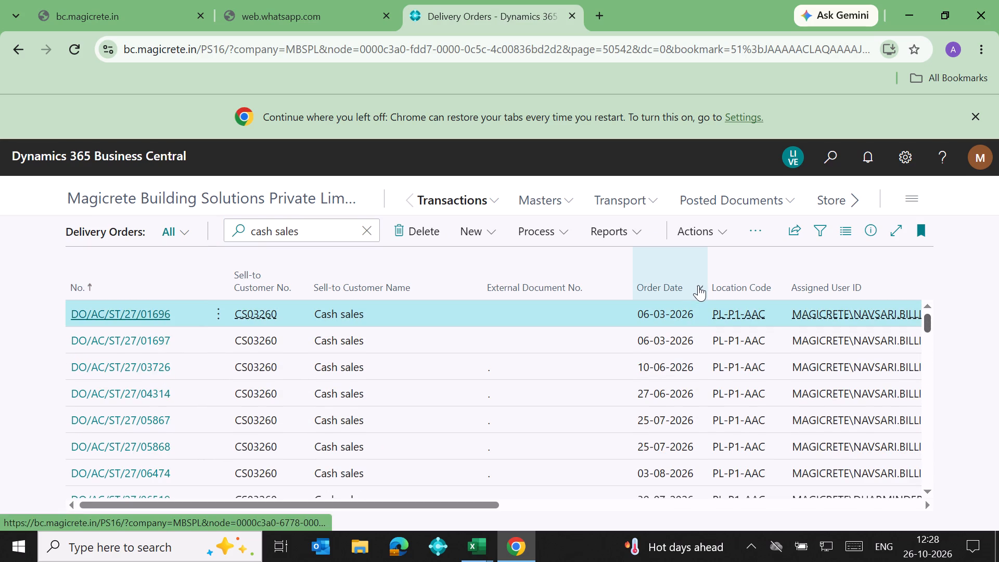
click(699, 285)
click(644, 344)
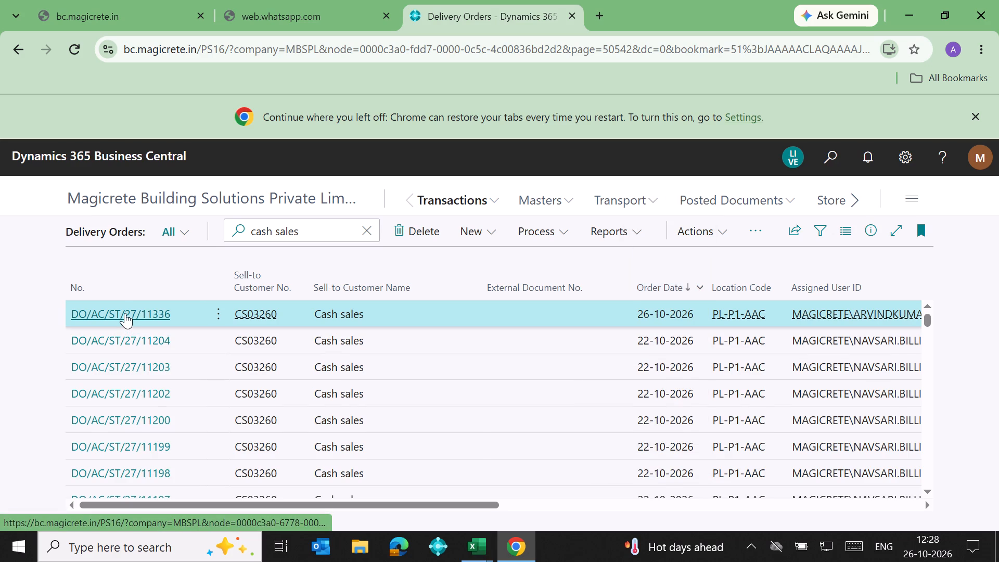
click(125, 313)
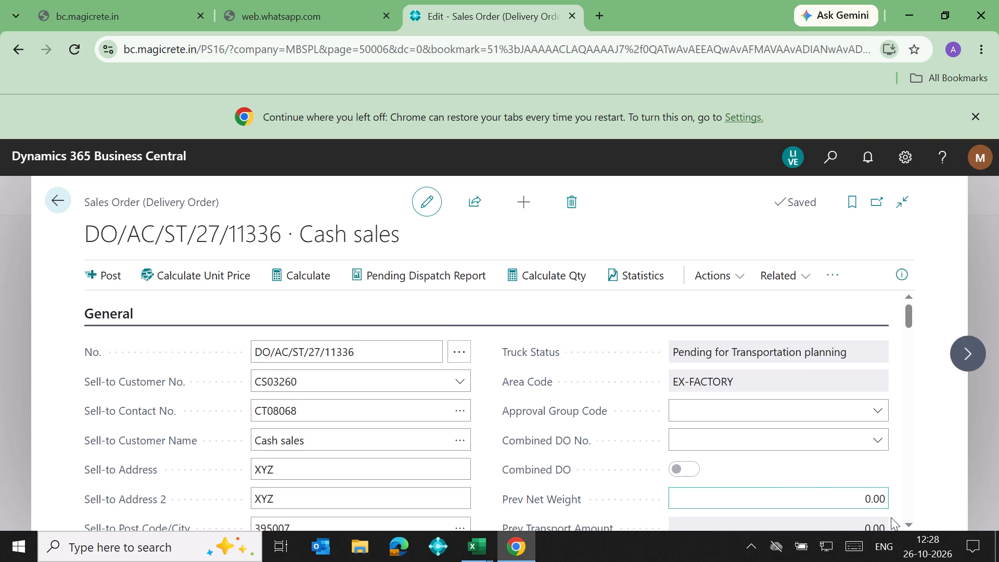
Set the Coal Ash (WS00006) line's Quantity to 9.450 in delivery order DO/AC/ST/27/11336, and return to the Delivery Orders list.
click(907, 525)
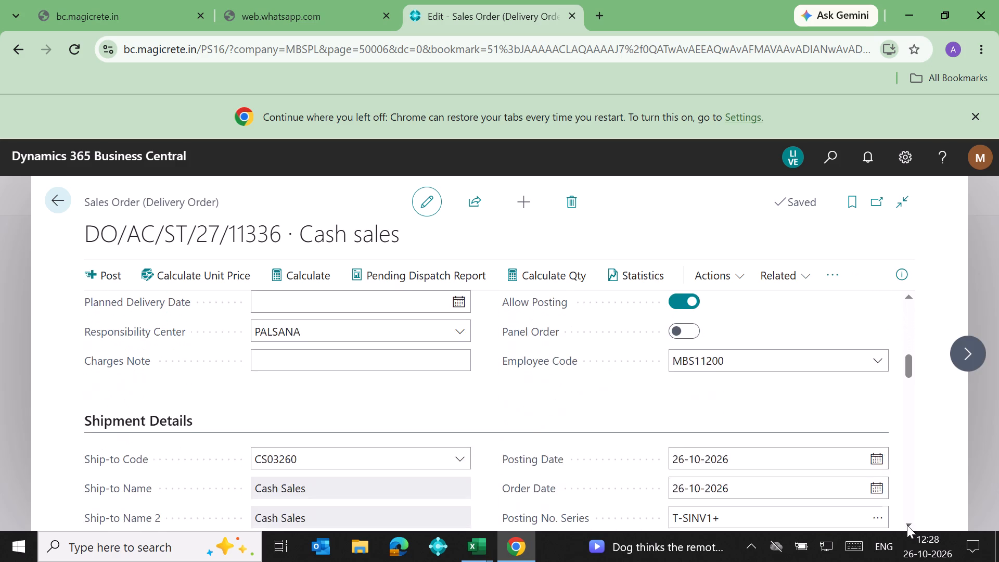
click(907, 525)
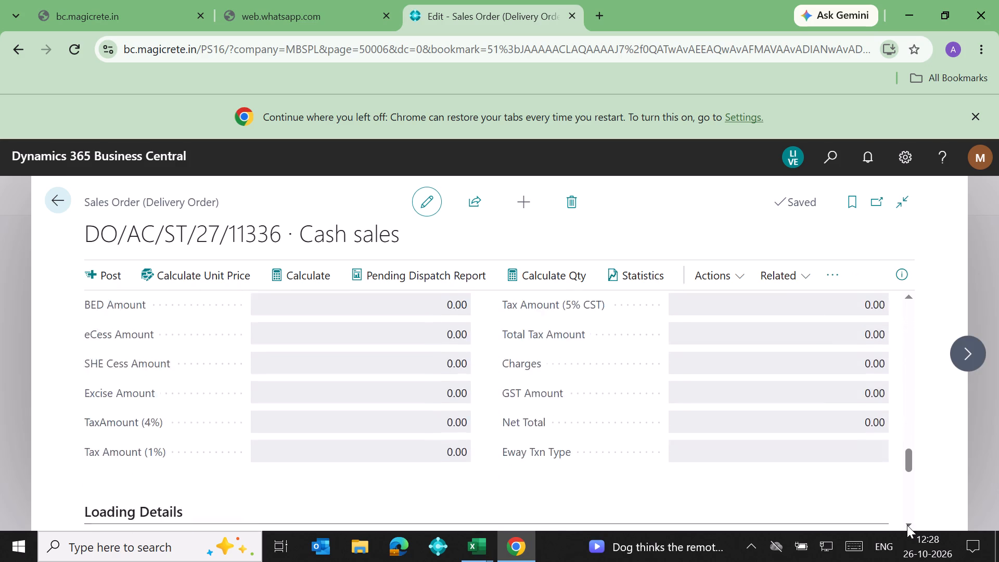
click(907, 525)
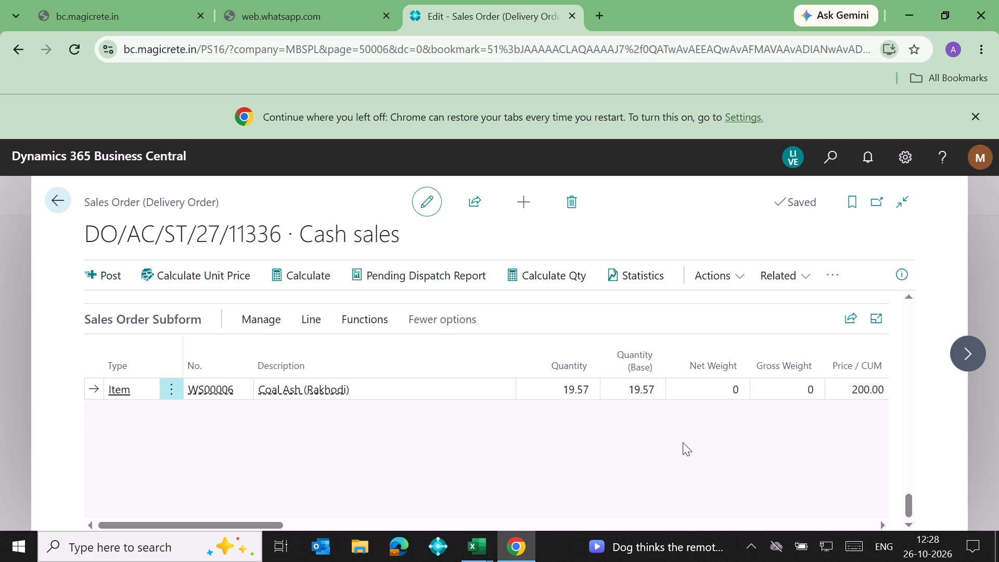
triple_click(565, 392)
click(565, 392)
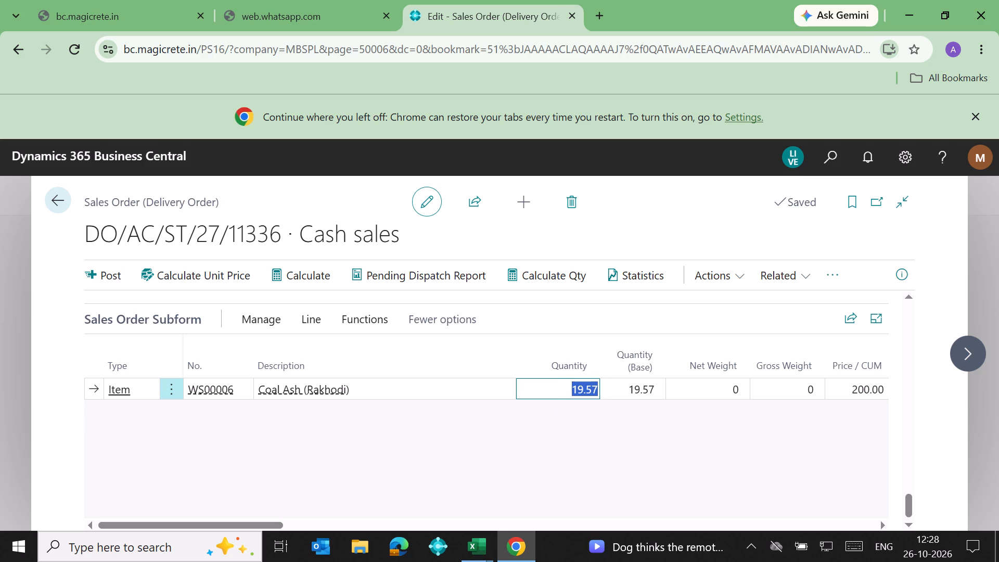
text(9,)
key(BackSpace)
text(.45)
key(0)
key(Right)
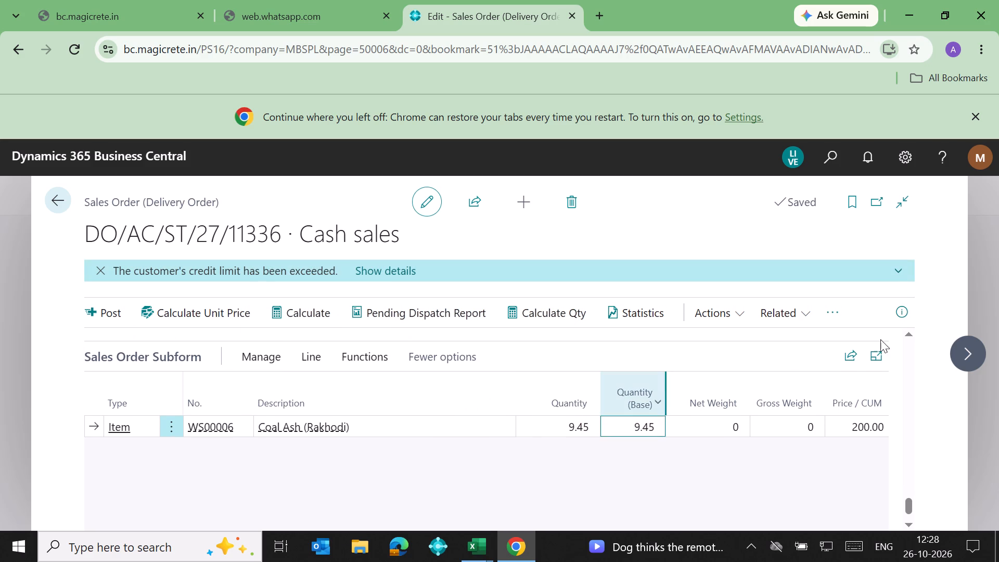
click(907, 332)
click(907, 332)
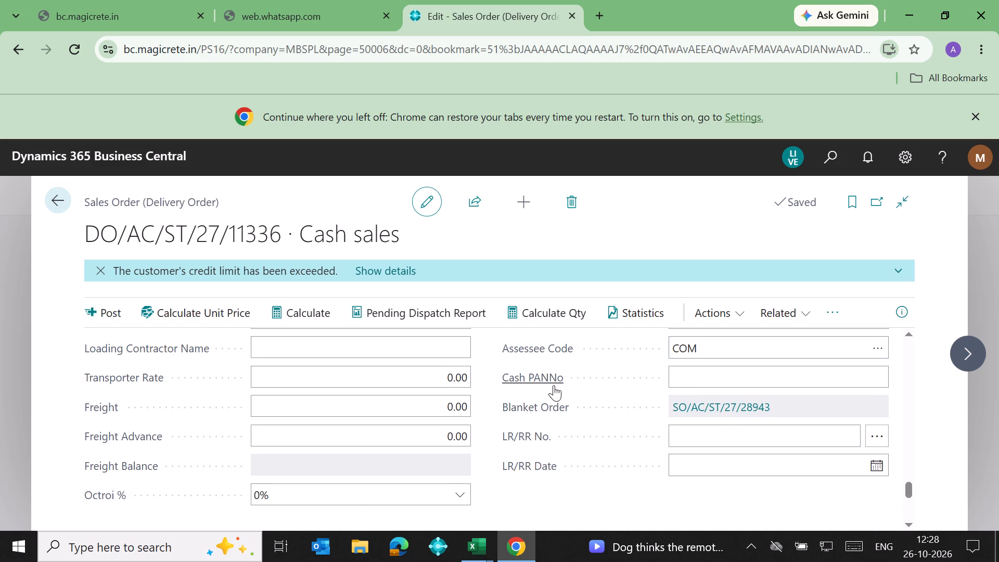
click(58, 202)
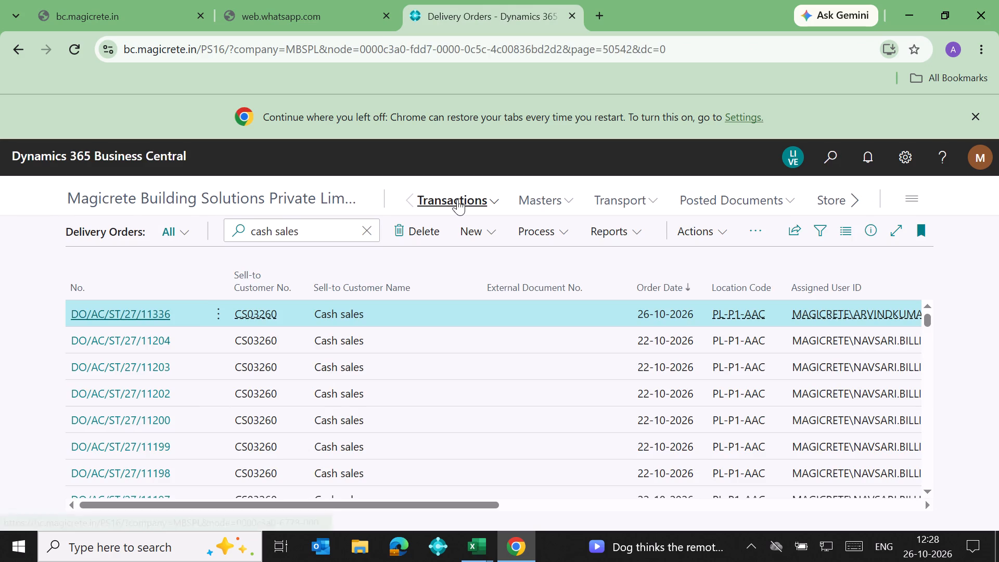
Search the Sales Orders list for 28943 and open blanket sales order SO/AC/ST/27/28943.
click(457, 199)
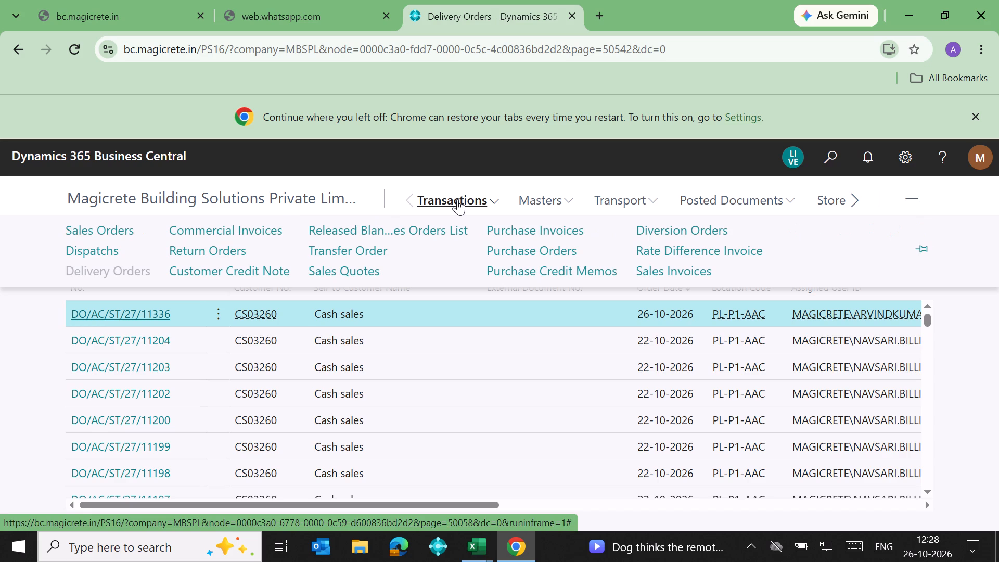
click(116, 233)
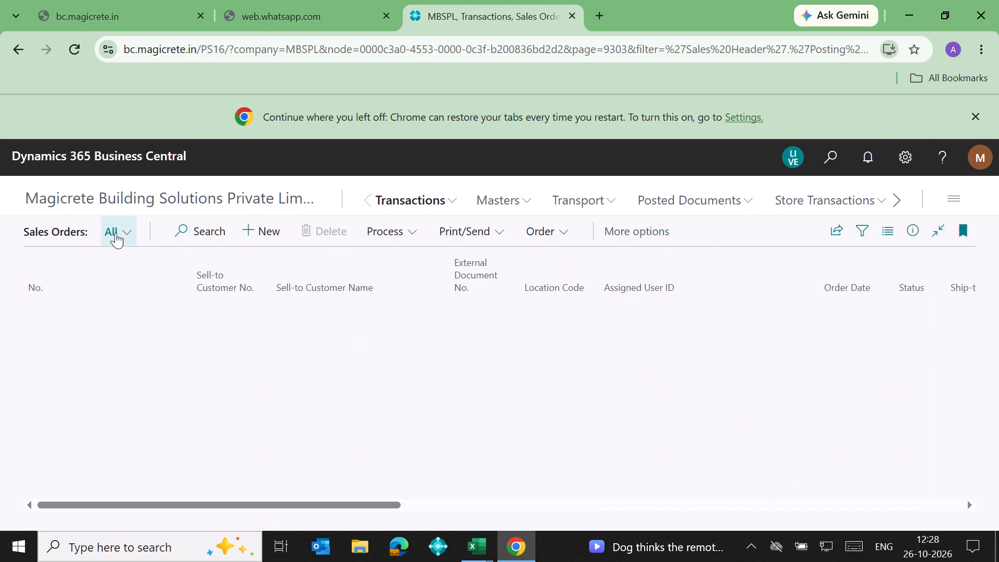
click(177, 231)
text(28943)
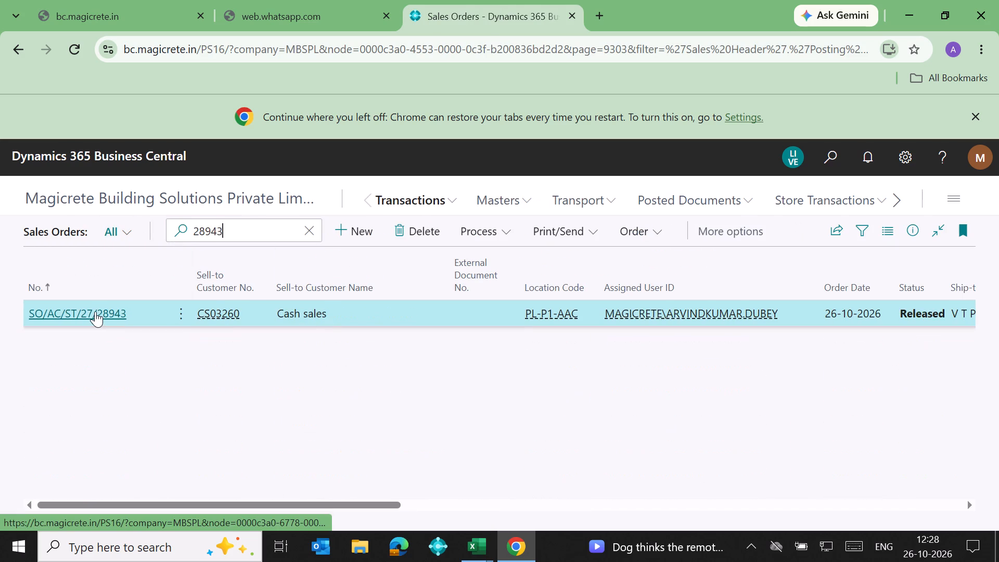
click(95, 311)
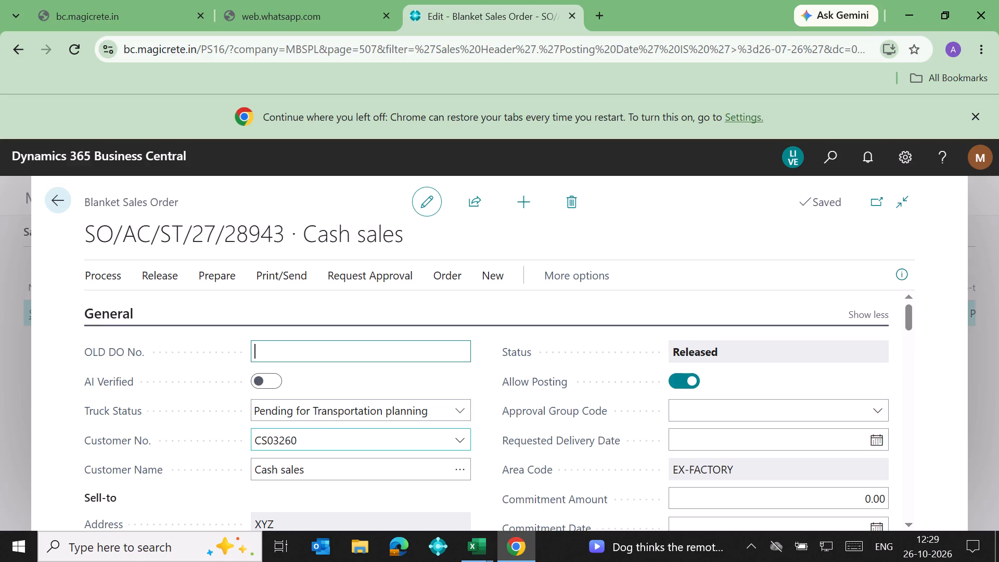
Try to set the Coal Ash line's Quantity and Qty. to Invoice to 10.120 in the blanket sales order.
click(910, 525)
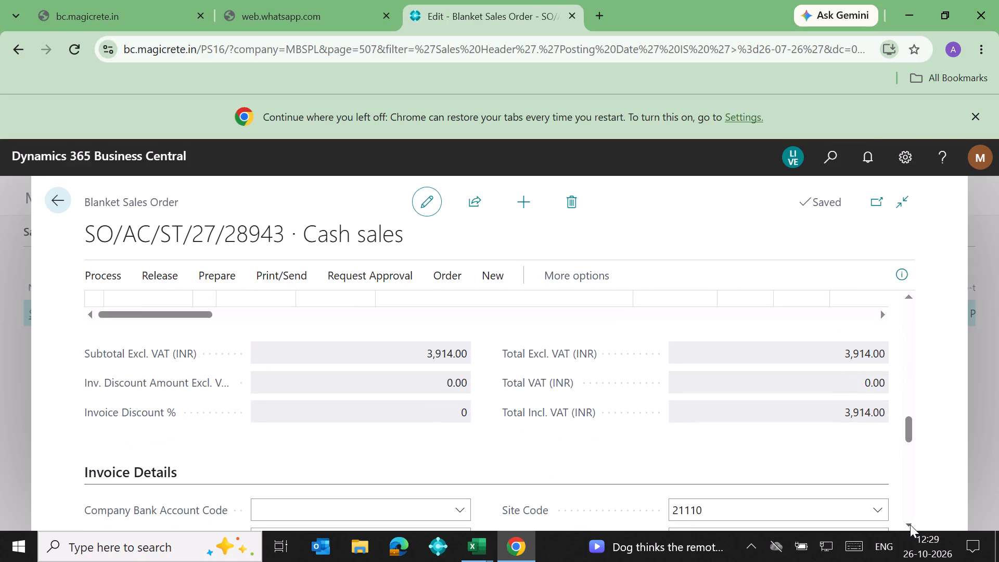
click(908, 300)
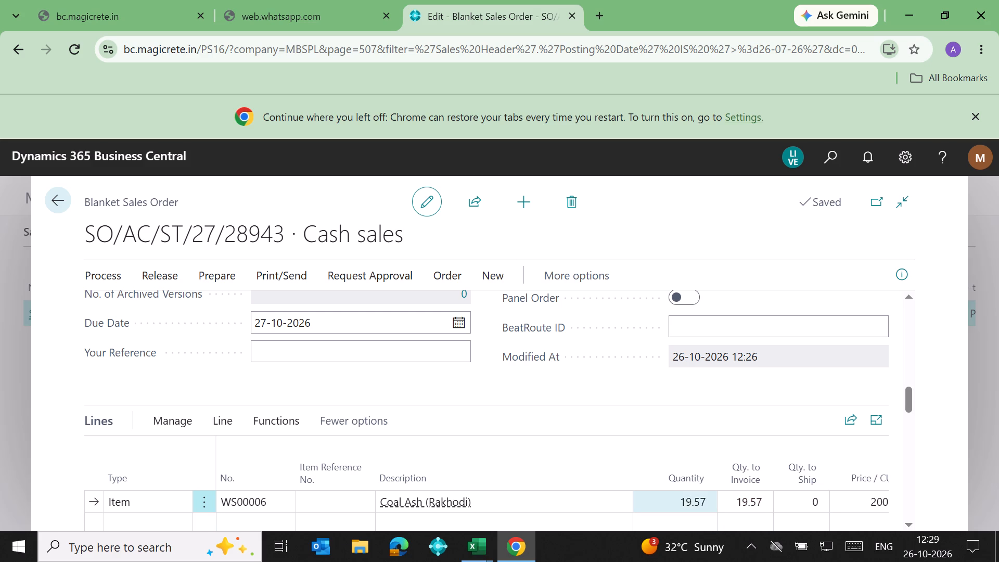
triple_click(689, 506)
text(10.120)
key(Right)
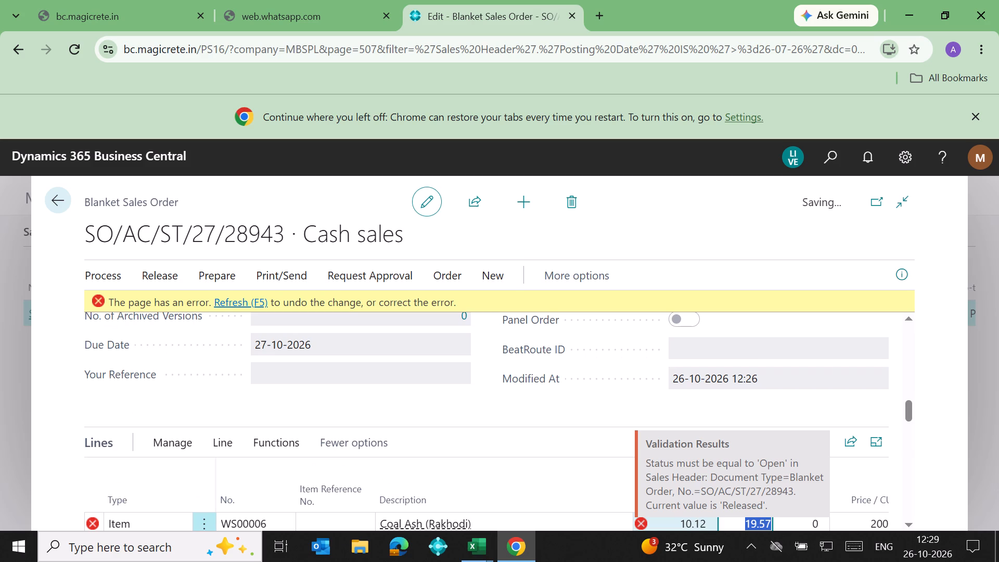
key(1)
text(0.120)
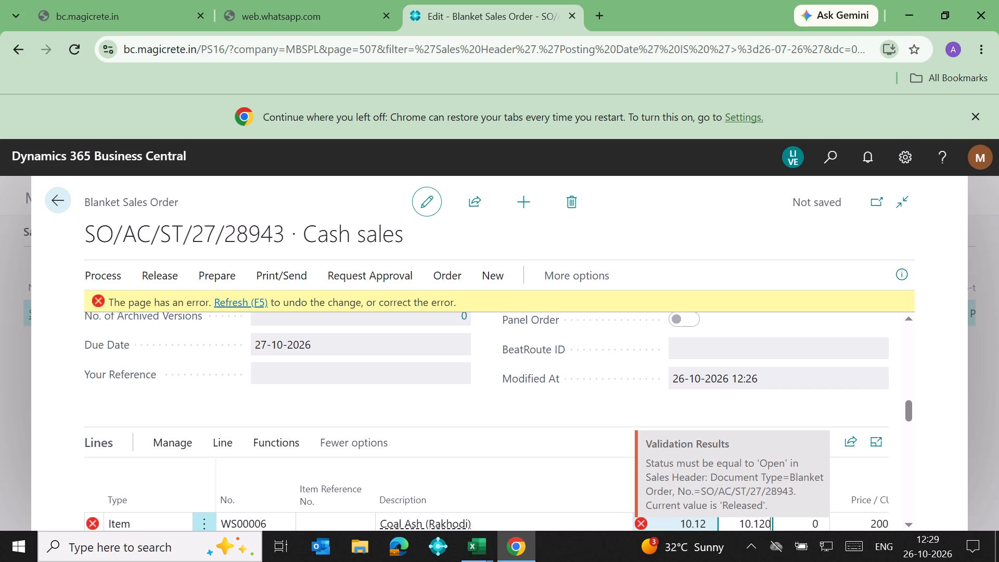
Set the Coal Ash line's Qty. to Ship to 10.120, and refresh the page to discard the Quantity change.
key(Right)
text(10.120)
key(Right)
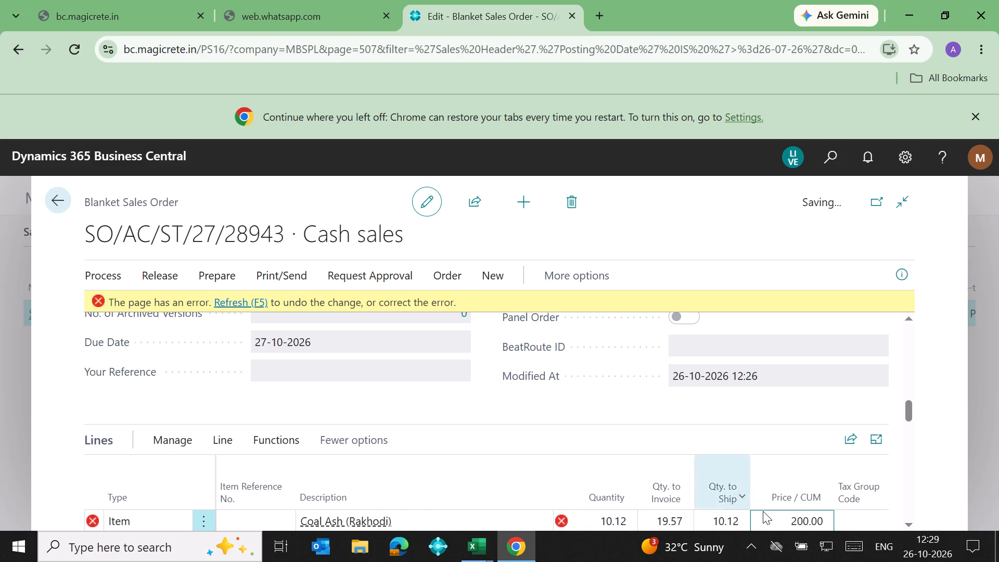
click(735, 520)
click(735, 520)
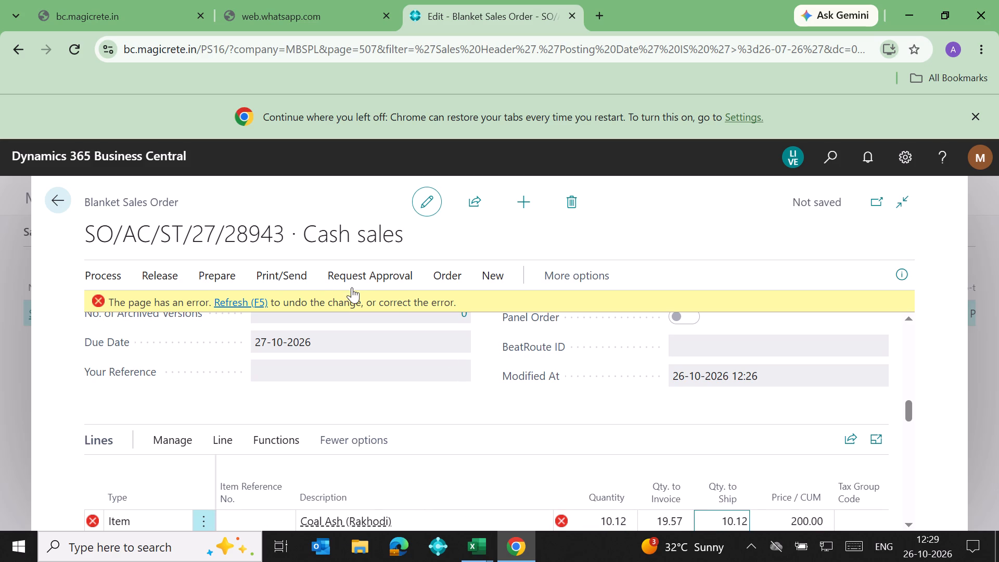
click(237, 303)
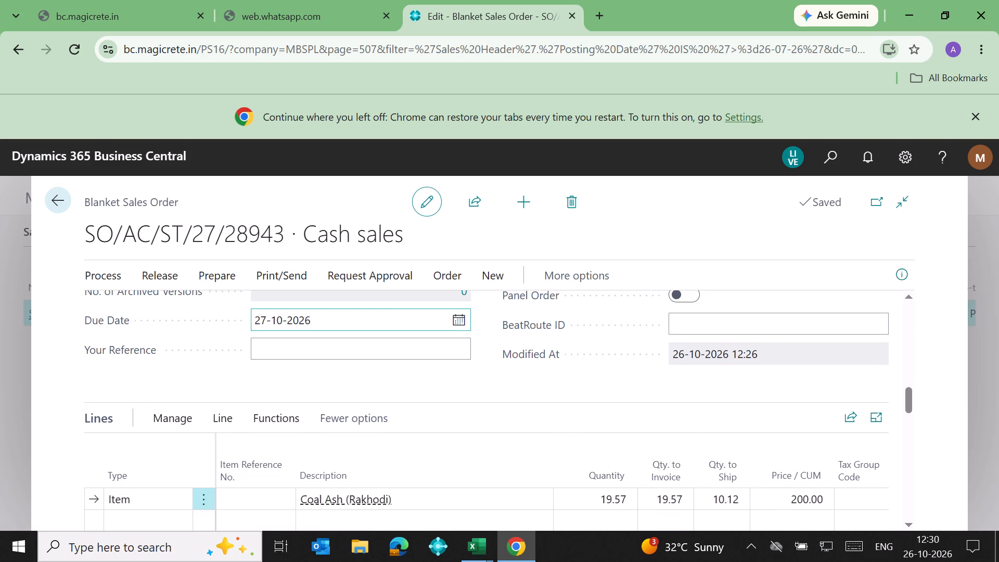
click(109, 276)
click(123, 314)
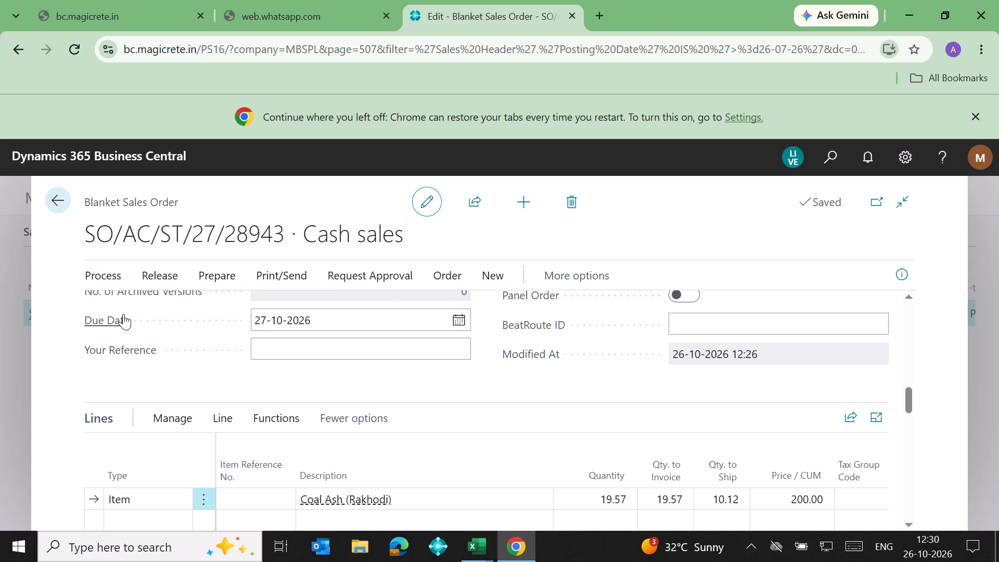
click(556, 391)
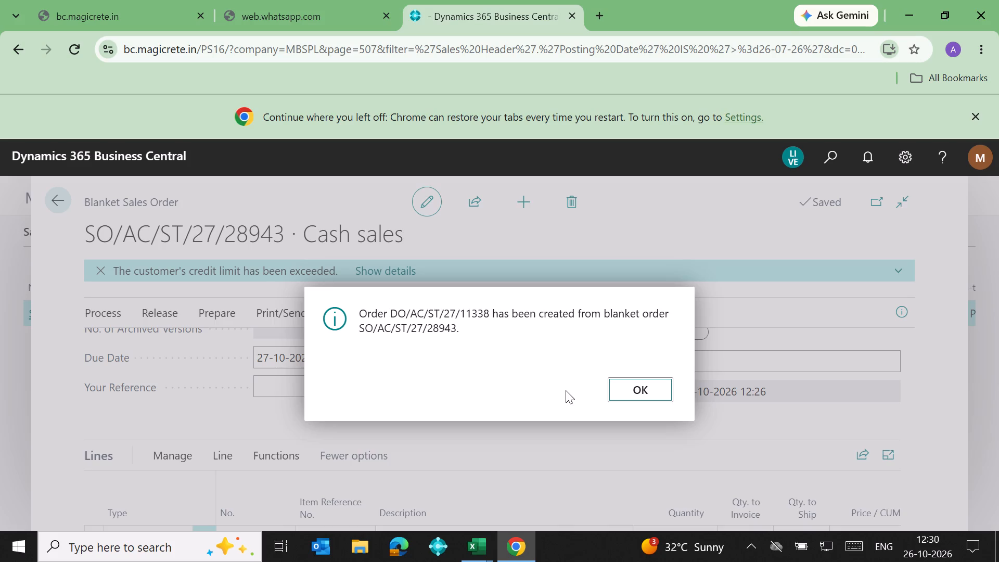
click(625, 394)
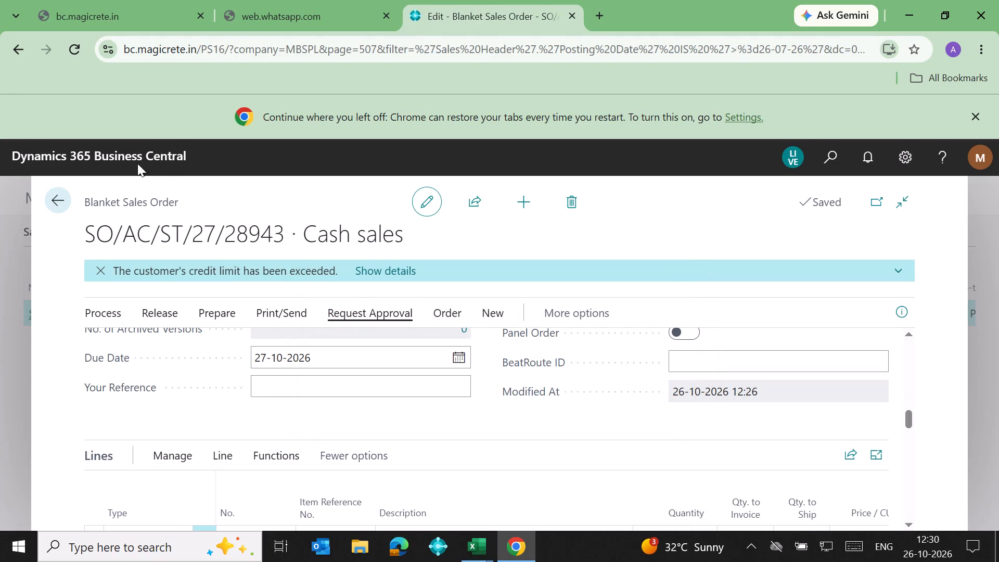
click(53, 200)
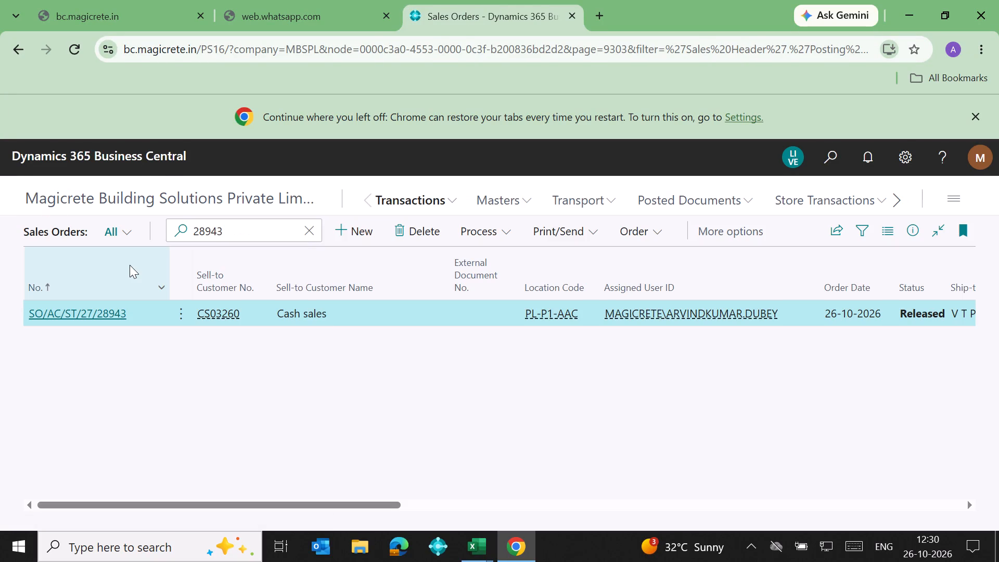